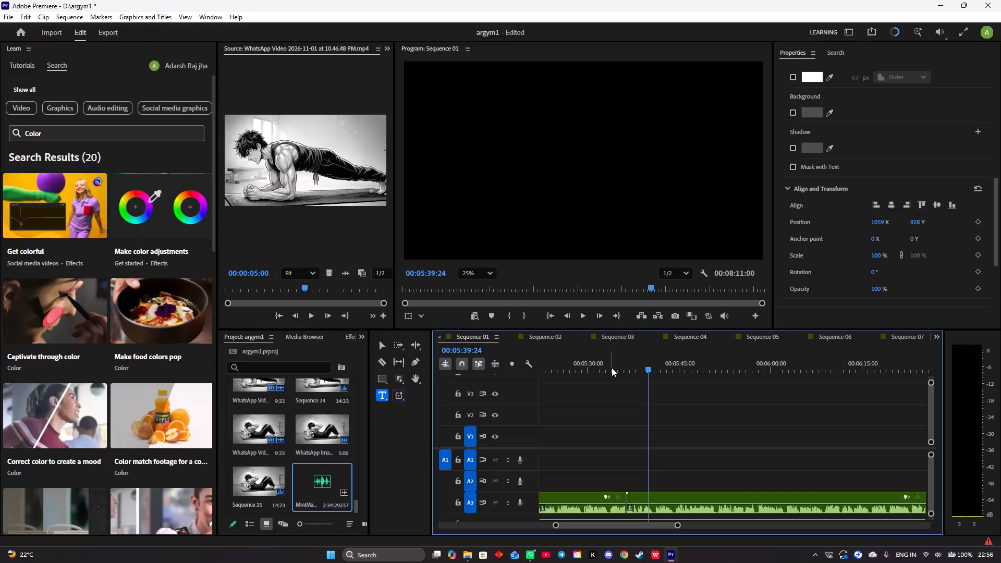
Move the Sequence 01 playhead back to the end of the squats-and-lunges title clip on V1, at 00:05:16:00.
drag(645, 372, 540, 362)
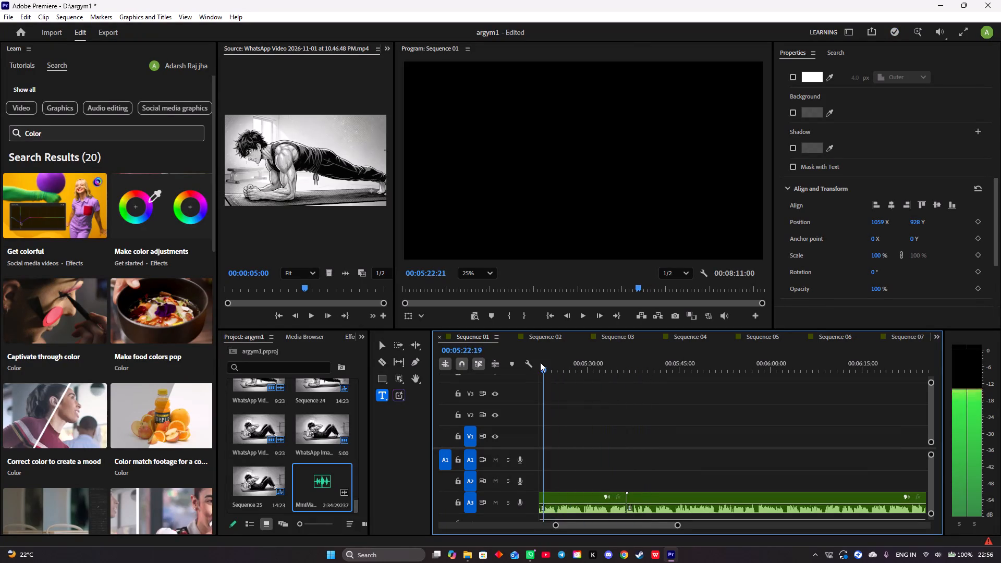
drag(540, 362, 752, 377)
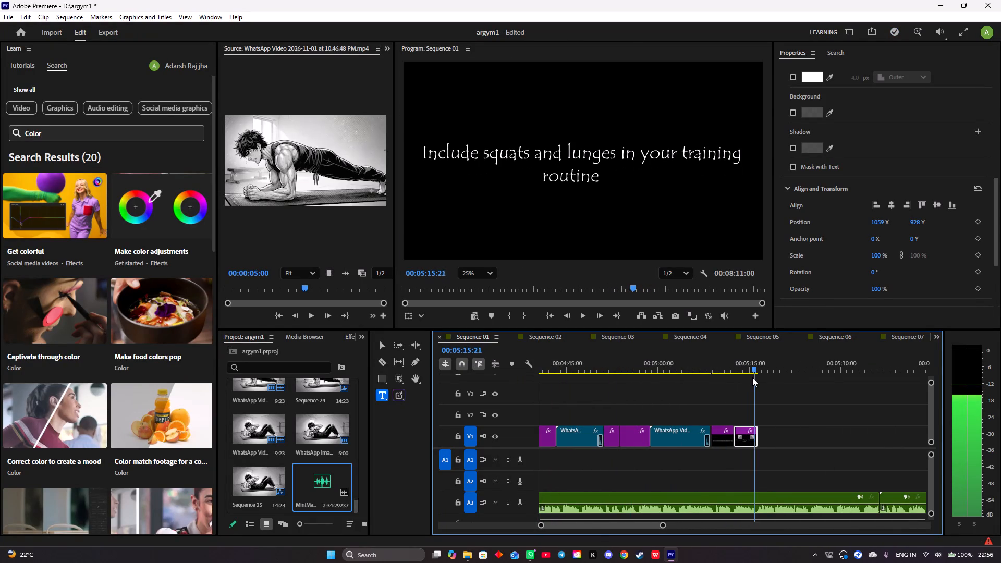
drag(752, 377, 753, 377)
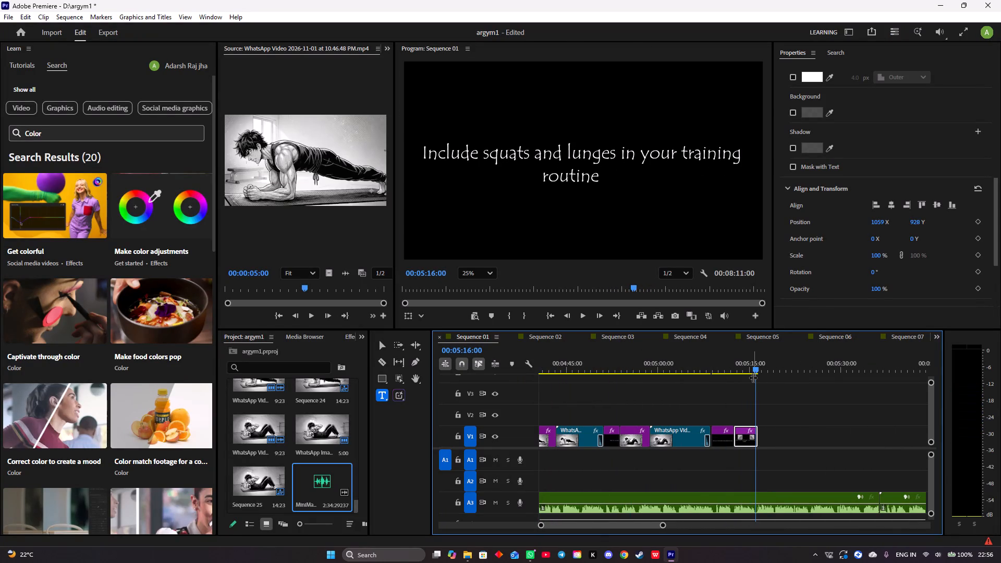
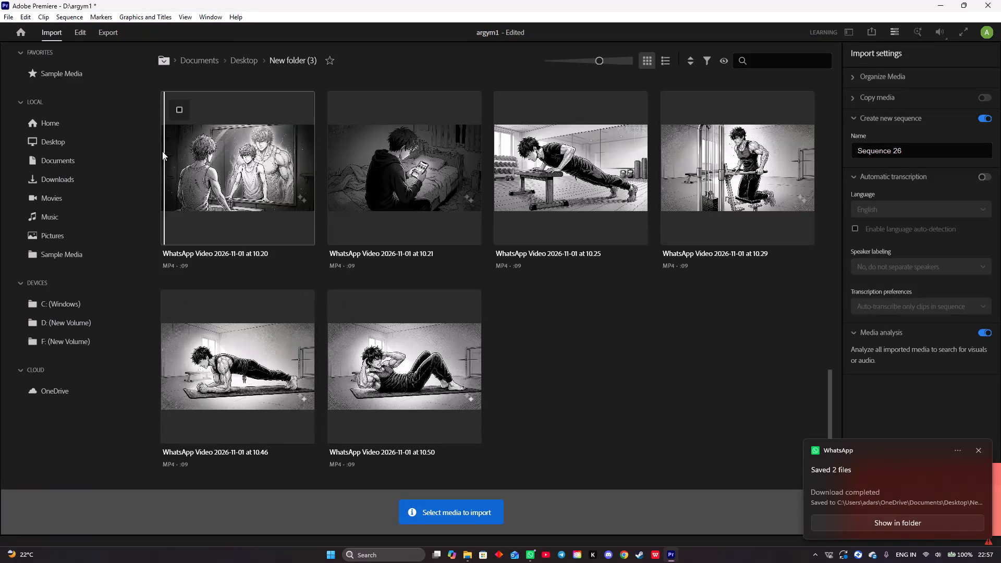
Reload New folder (3) and look through its images and videos for the squat and lunge media.
click(296, 57)
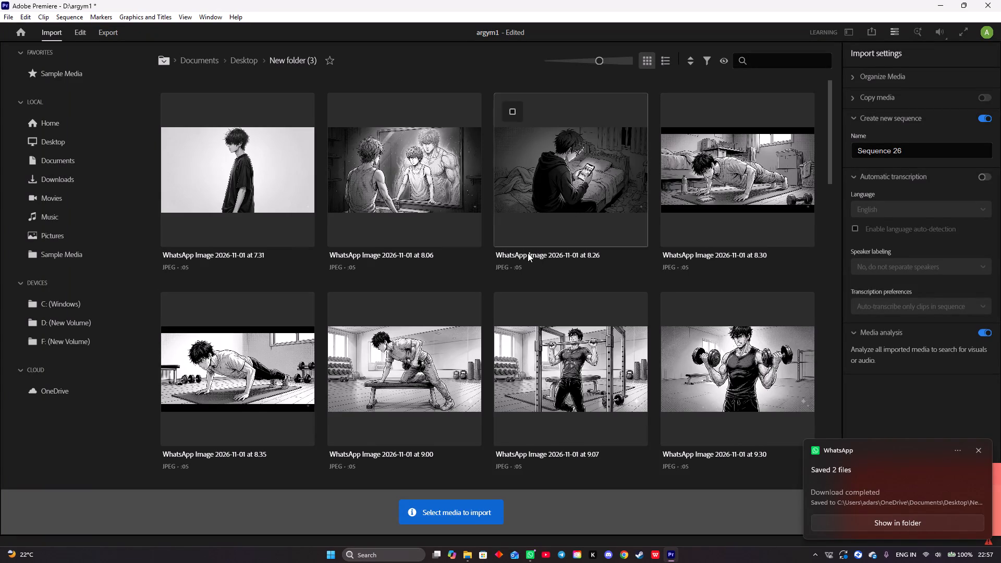
scroll(576, 262, down, 16)
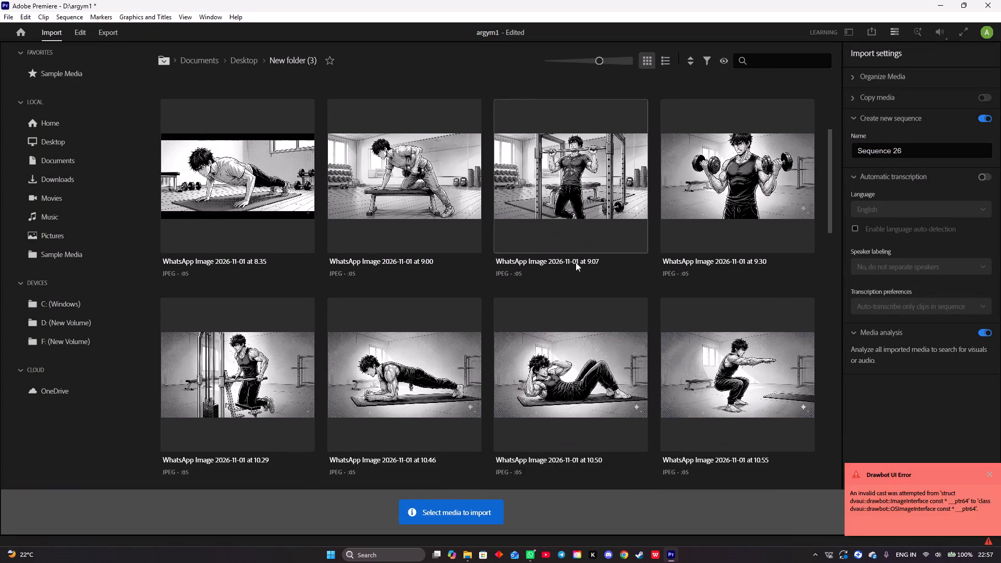
scroll(576, 262, down, 1)
scroll(606, 323, down, 15)
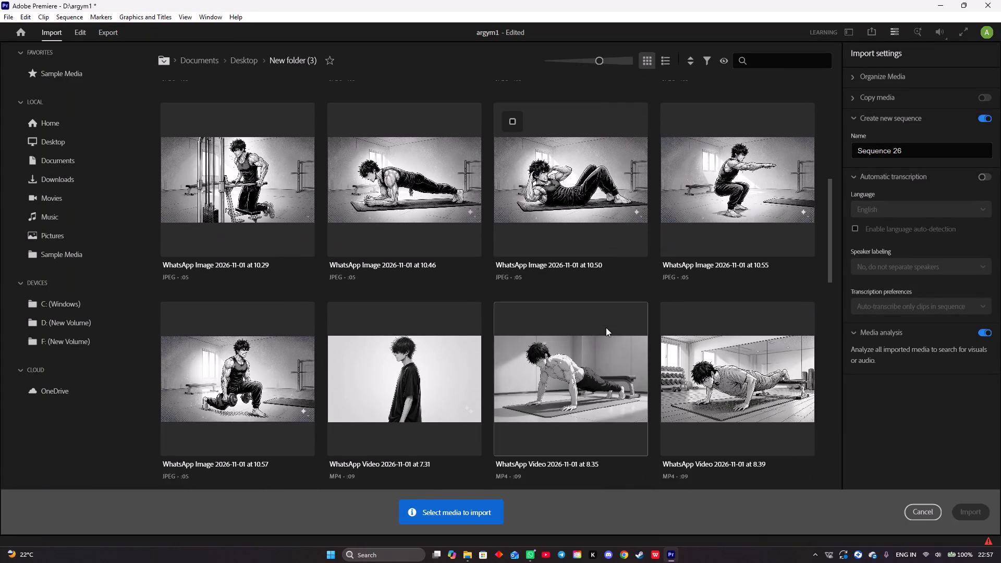
scroll(606, 332, down, 10)
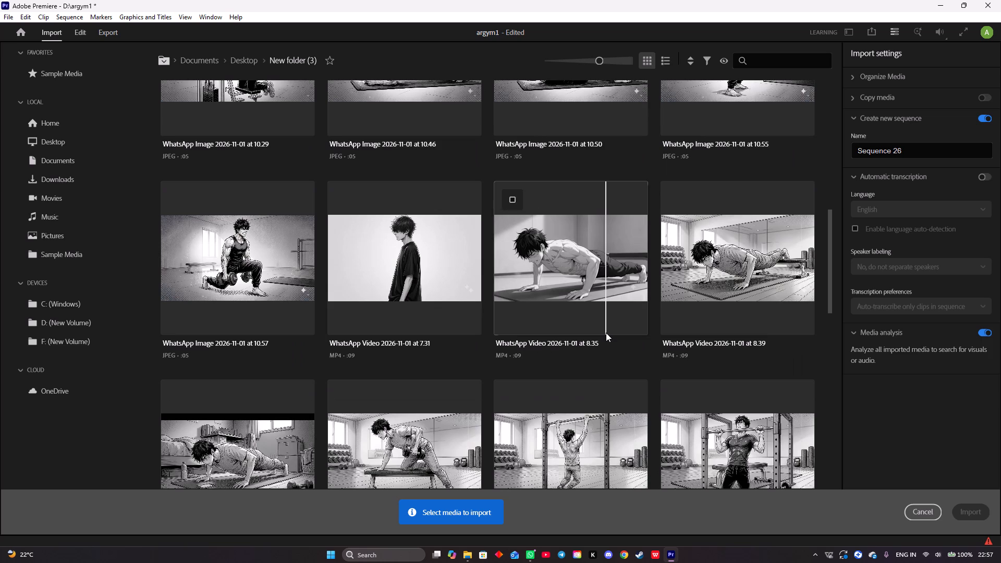
scroll(611, 330, up, 9)
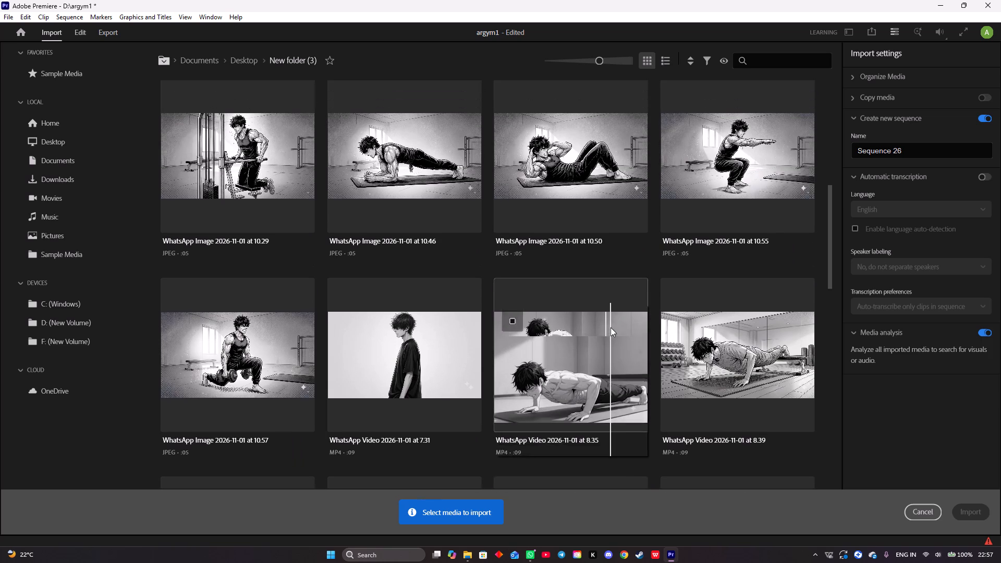
scroll(611, 327, up, 11)
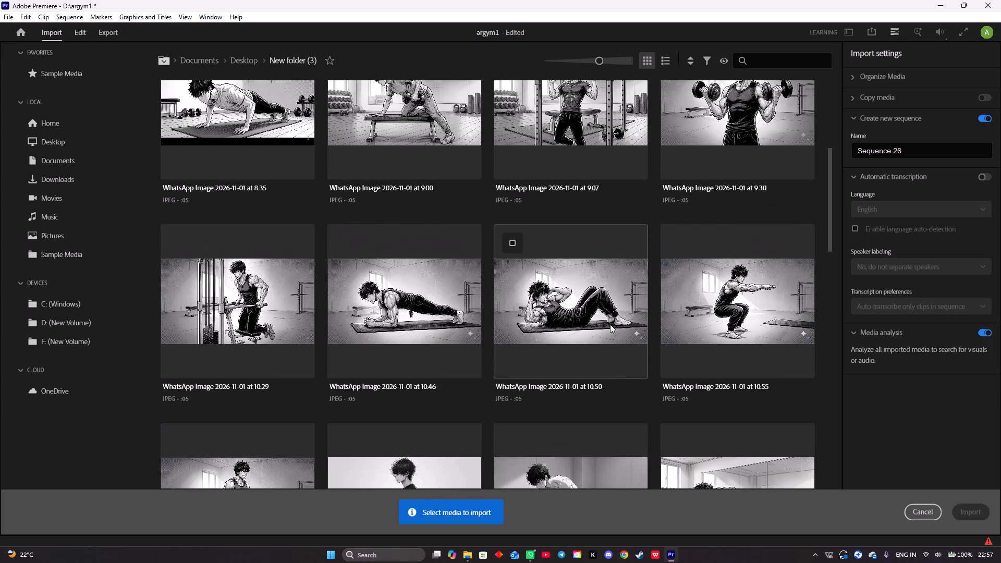
scroll(595, 321, up, 13)
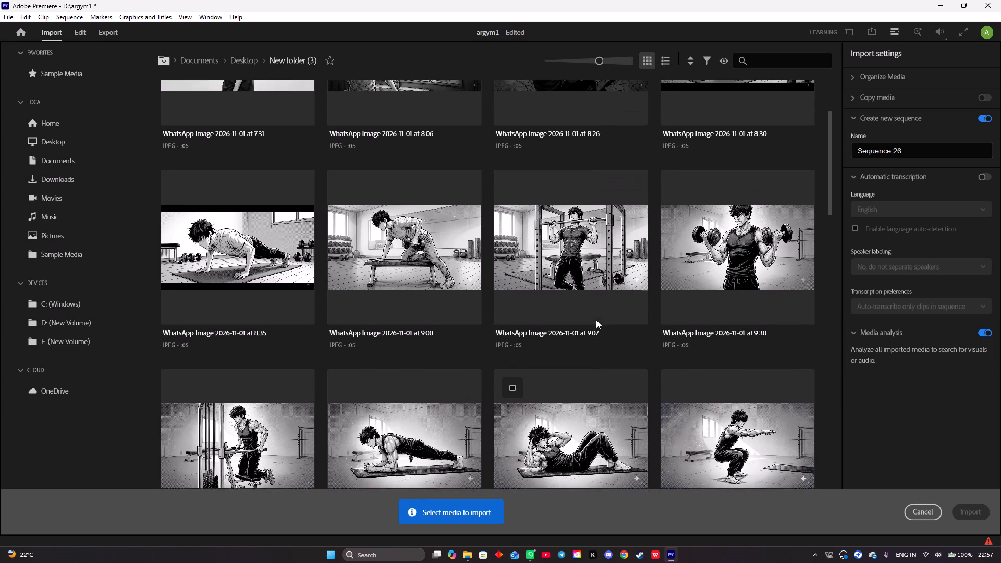
scroll(596, 320, up, 20)
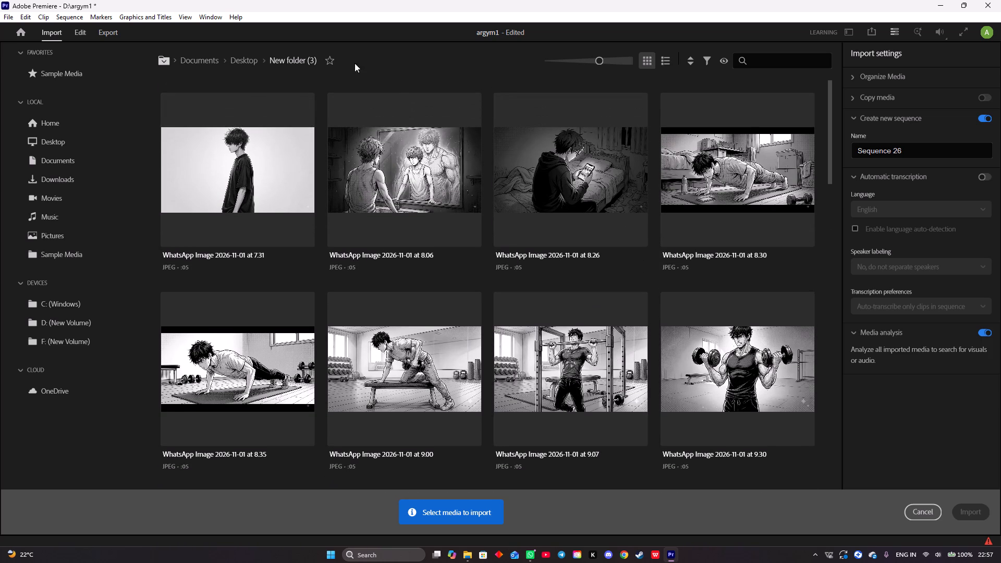
Import the dumbbell-lunge image and video, both dated 2026-11-01 at 10.57, from New folder (3) with a new sequence.
click(306, 63)
scroll(350, 130, down, 6)
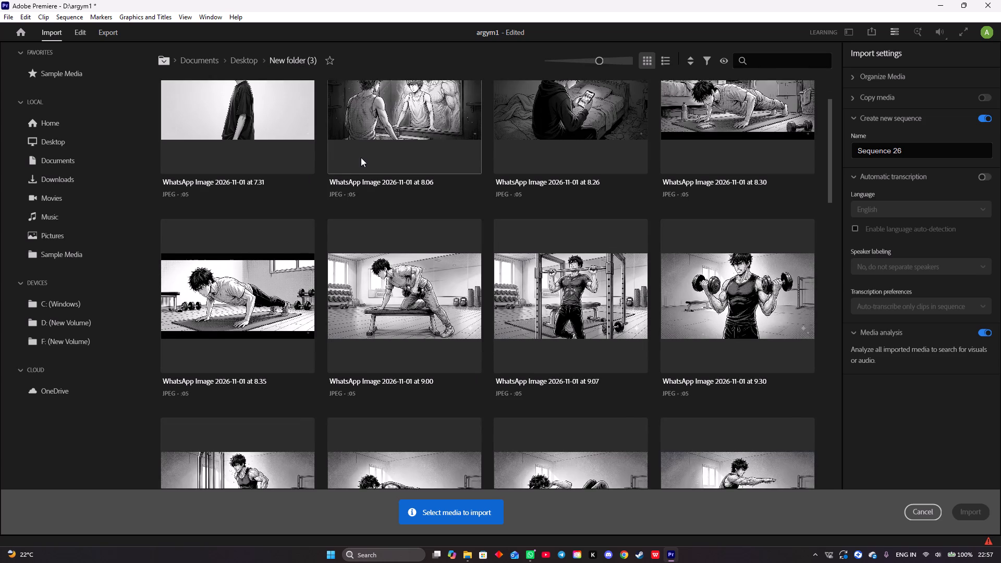
scroll(361, 158, down, 14)
scroll(365, 162, down, 14)
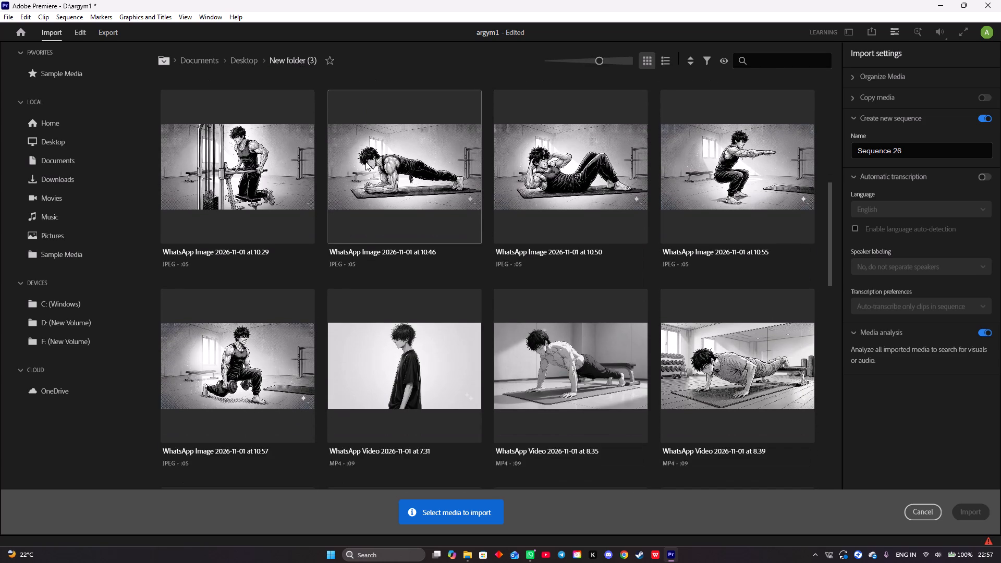
click(267, 319)
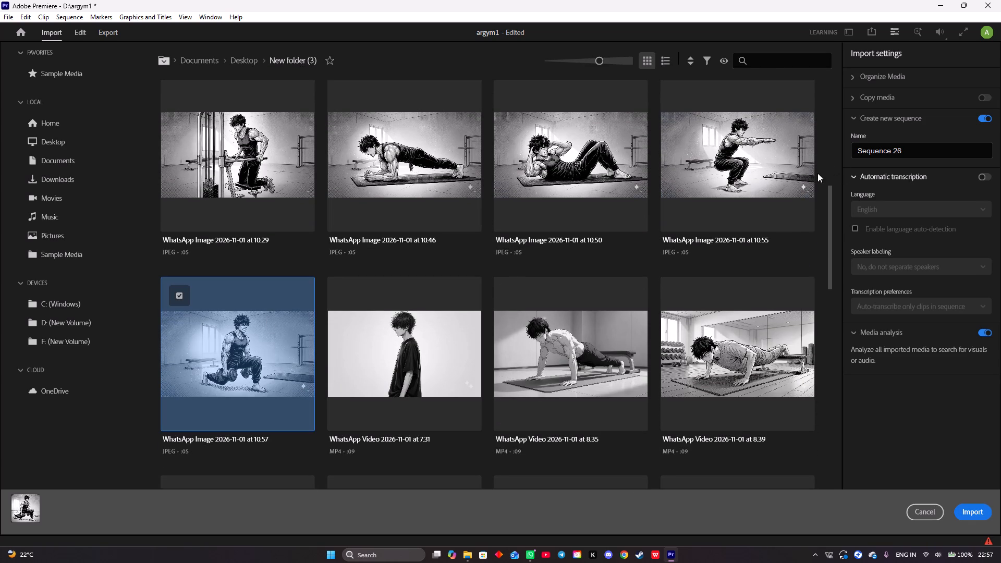
drag(829, 209, 795, 472)
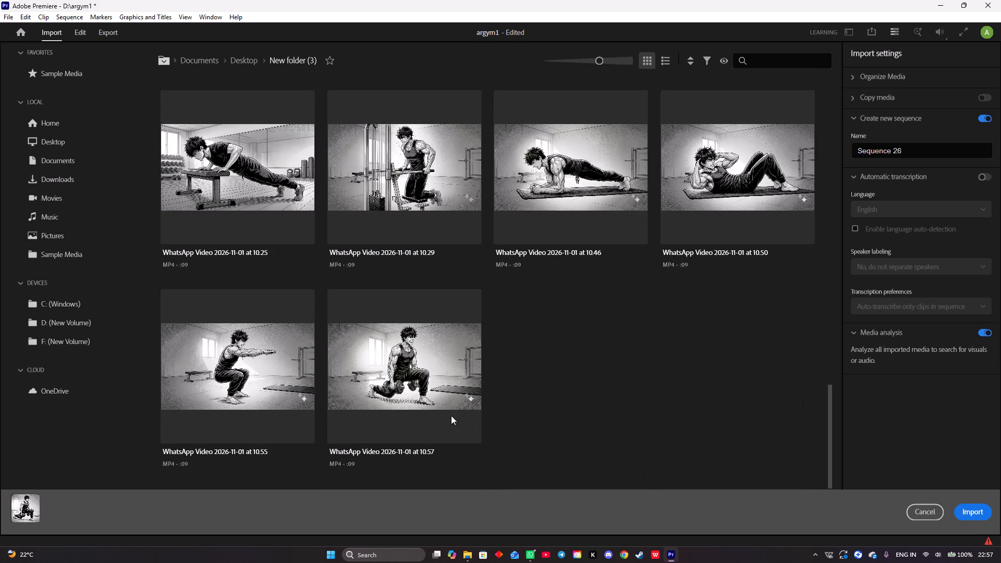
click(410, 408)
click(970, 511)
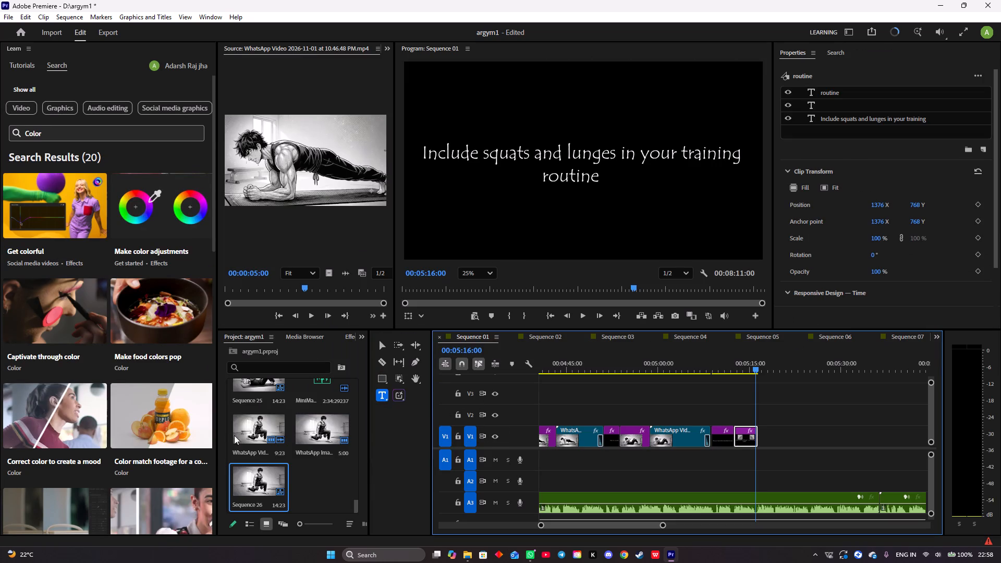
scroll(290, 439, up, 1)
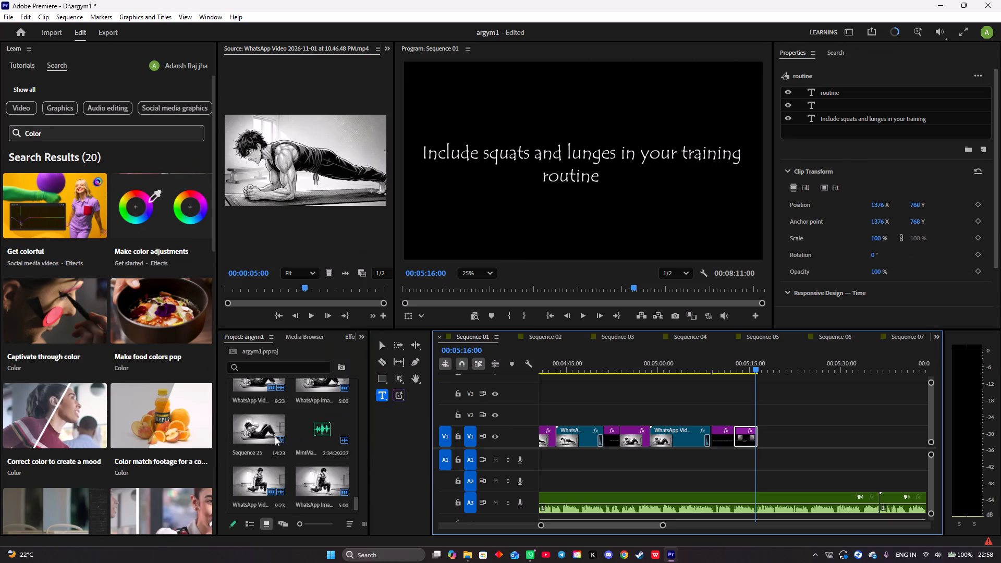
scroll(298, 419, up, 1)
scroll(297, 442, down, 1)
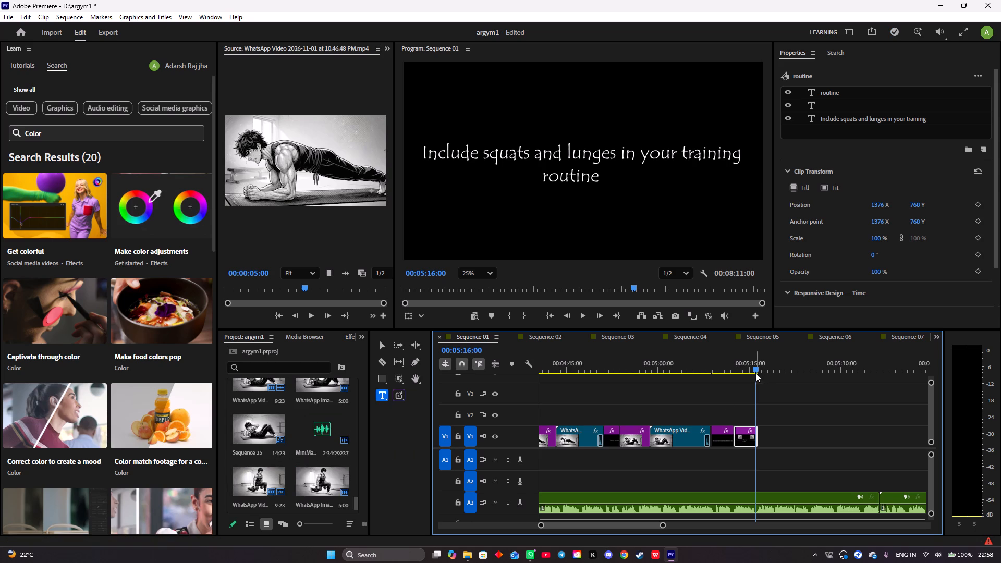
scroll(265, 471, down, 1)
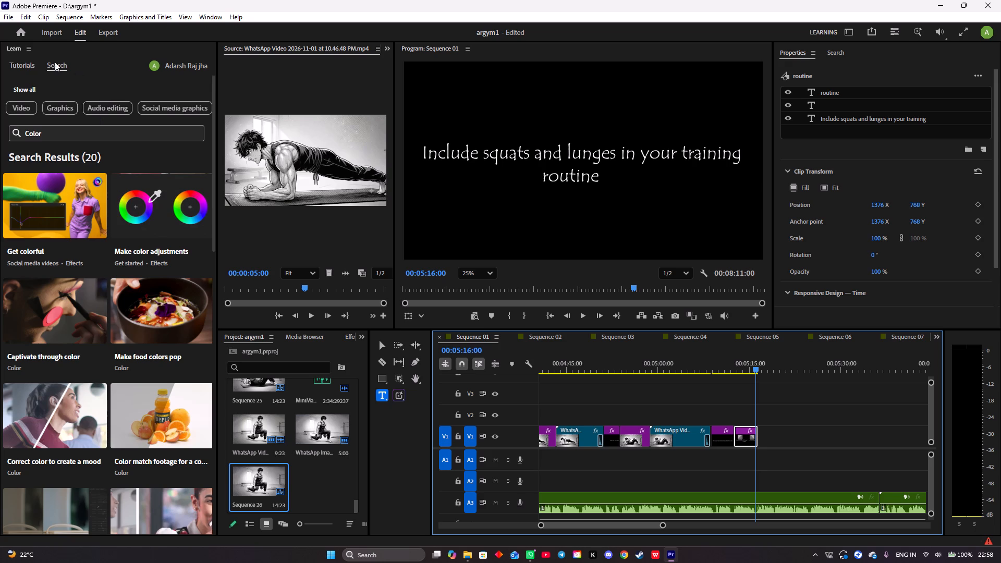
Import the 10.55 squat video and the matching 10.55 squat image from New folder (3), creating Sequence 27.
click(60, 32)
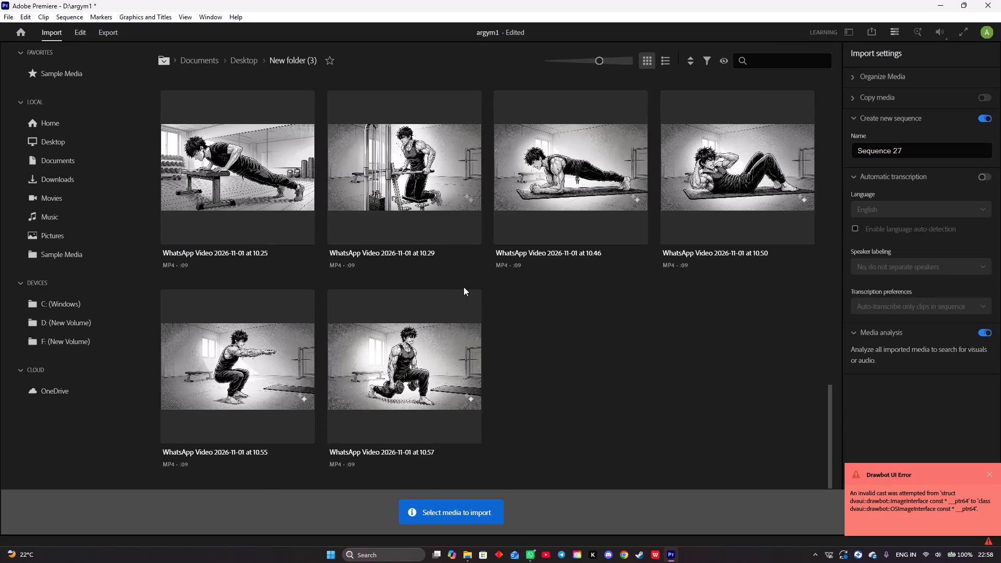
scroll(463, 287, up, 7)
scroll(463, 287, down, 5)
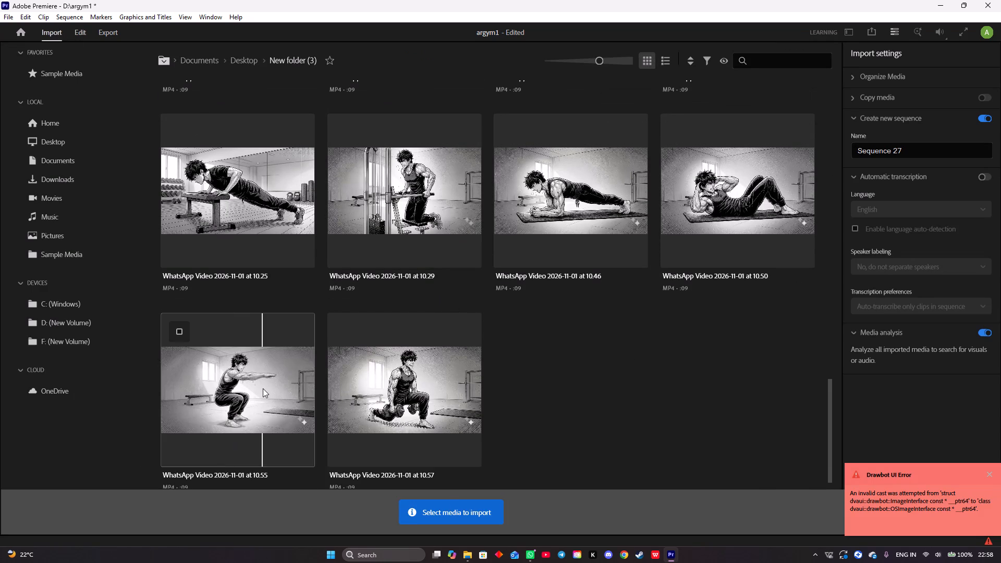
click(263, 388)
scroll(592, 401, up, 9)
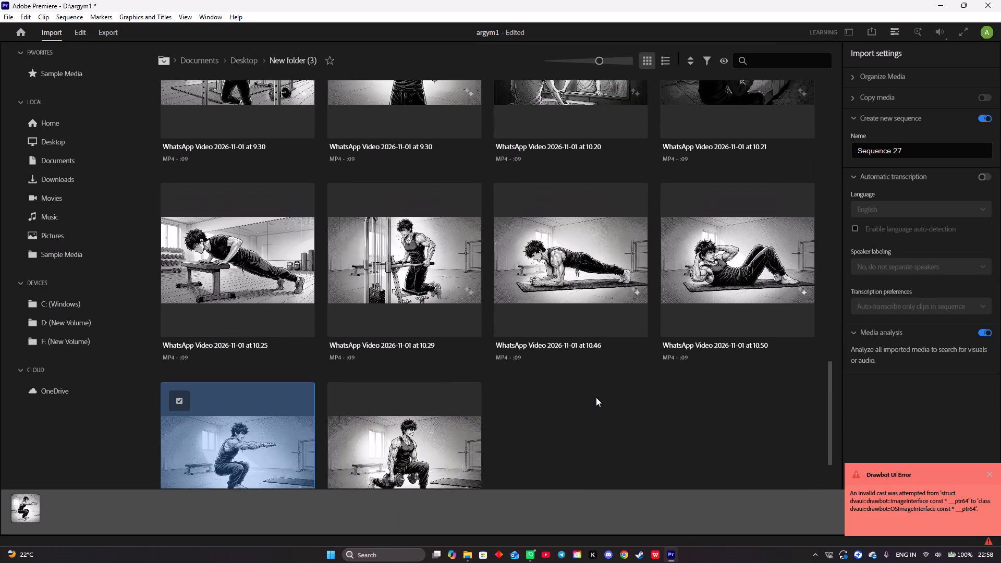
scroll(596, 397, up, 20)
scroll(596, 397, up, 14)
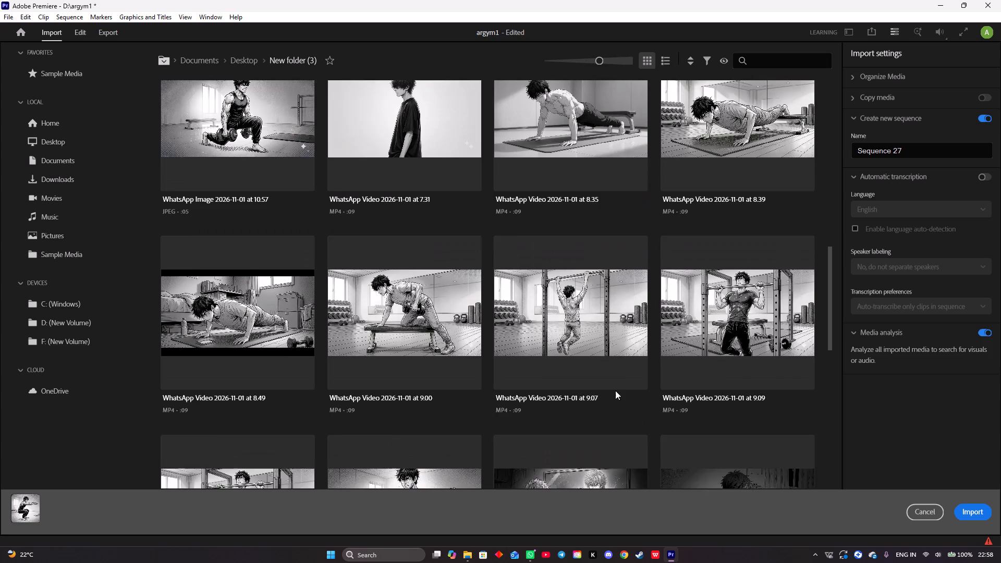
scroll(615, 390, up, 20)
scroll(615, 390, up, 3)
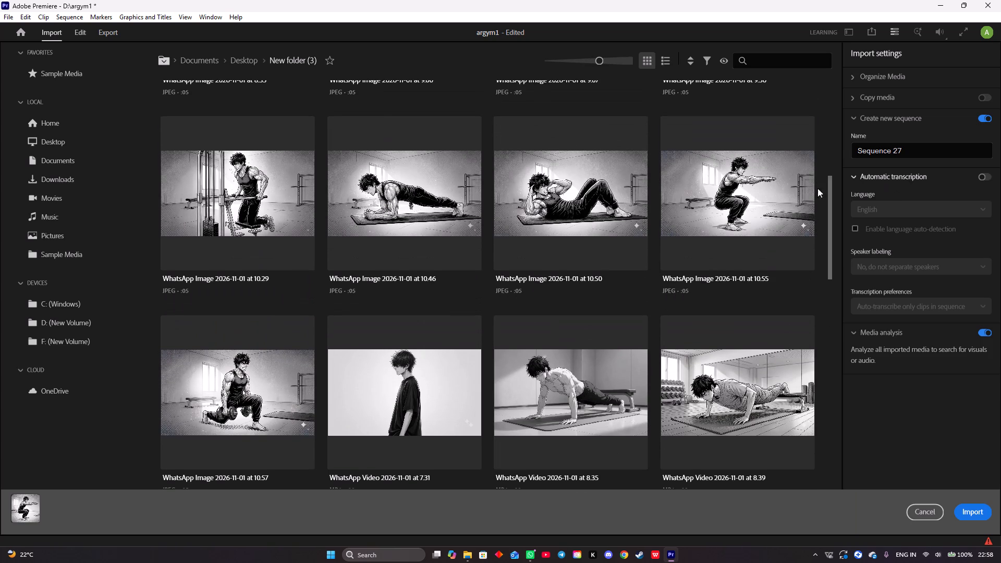
click(761, 191)
click(979, 508)
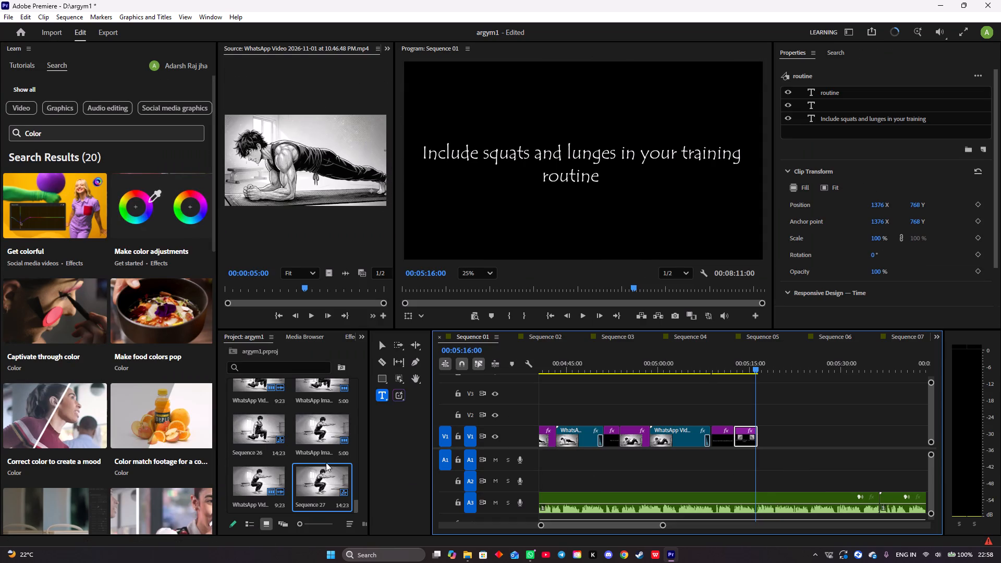
Place the 10.55 squat image on V1 of Sequence 01, directly after the squats-and-lunges title at 00:05:16:00.
click(319, 480)
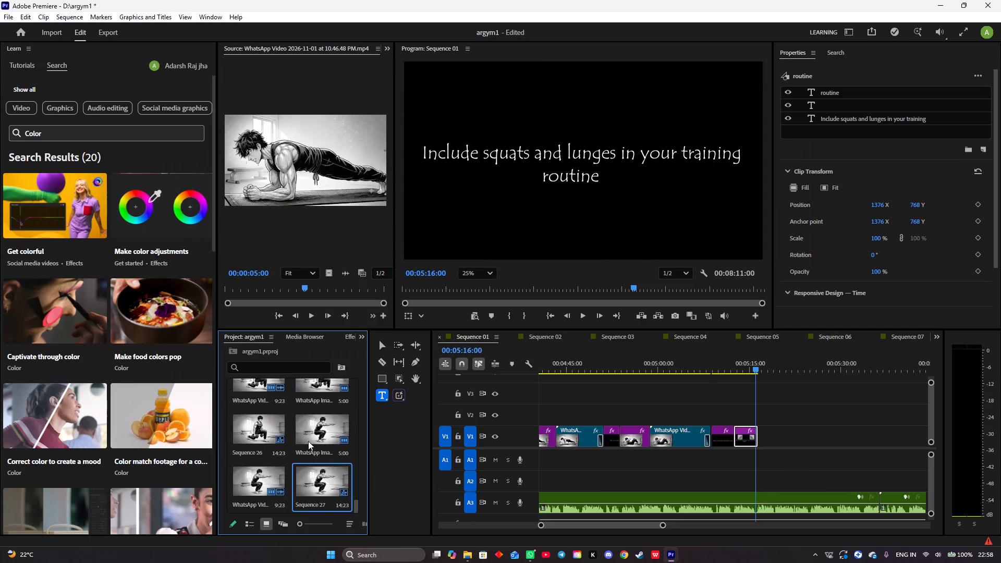
click(308, 434)
drag(308, 434, 797, 415)
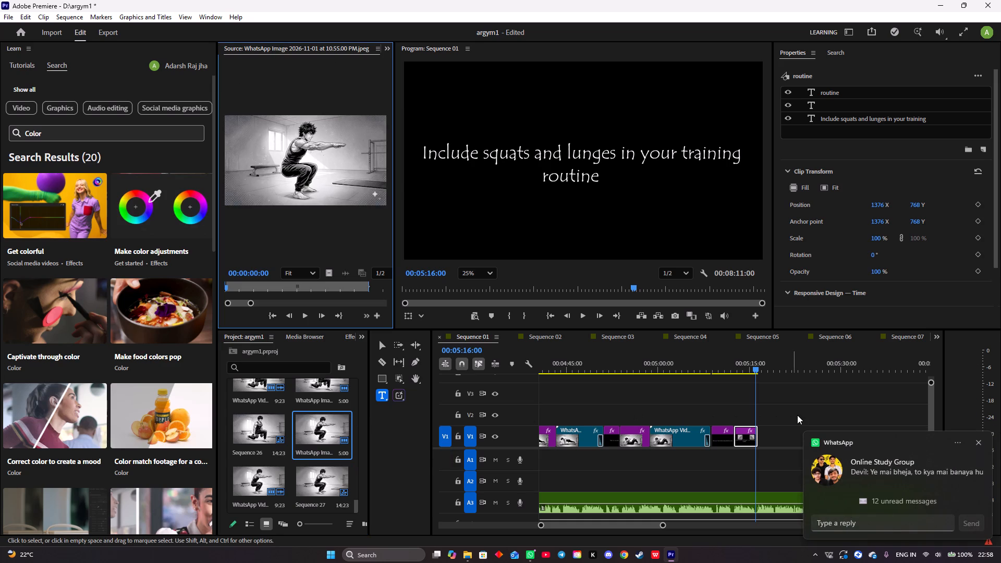
drag(797, 415, 799, 419)
drag(323, 428, 721, 422)
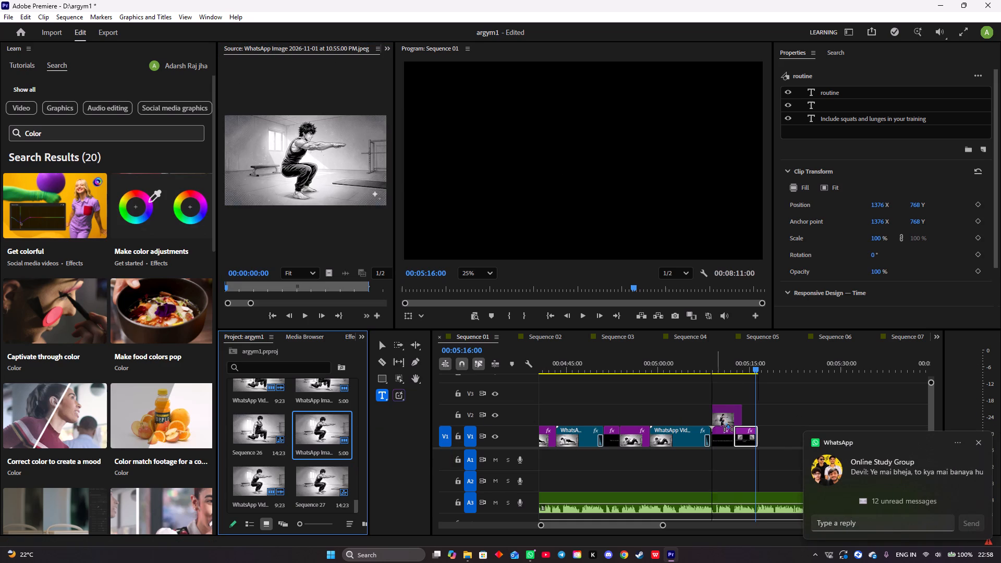
drag(721, 422, 758, 438)
Place the 10.55 squat video on V1 with its audio on A1, directly after the squat image.
click(247, 481)
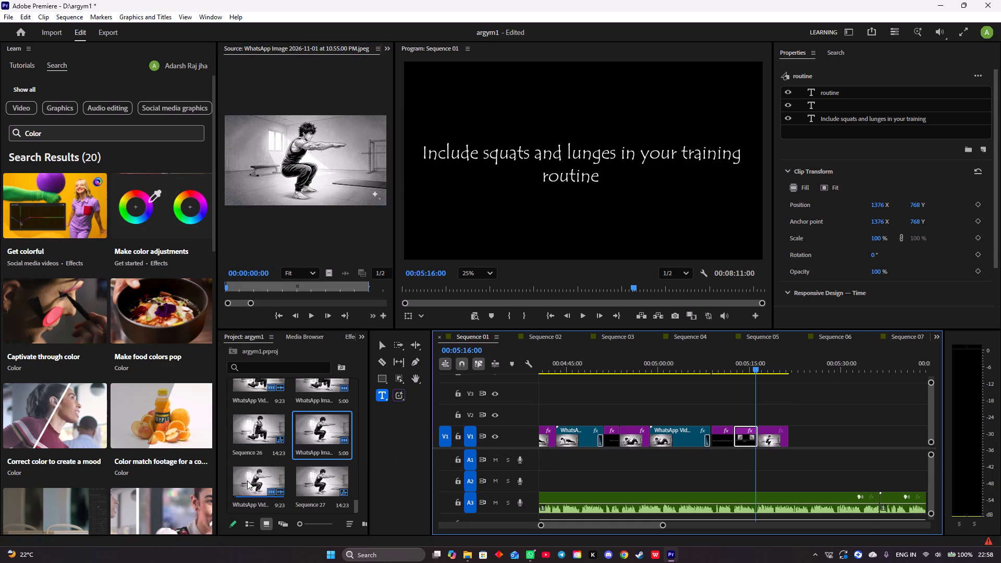
drag(246, 481, 758, 418)
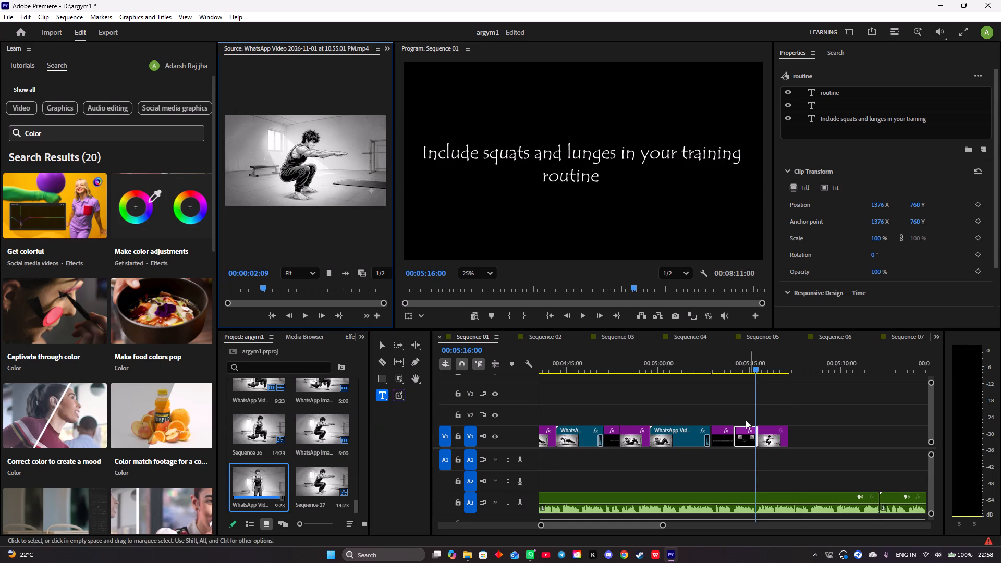
drag(255, 475, 786, 431)
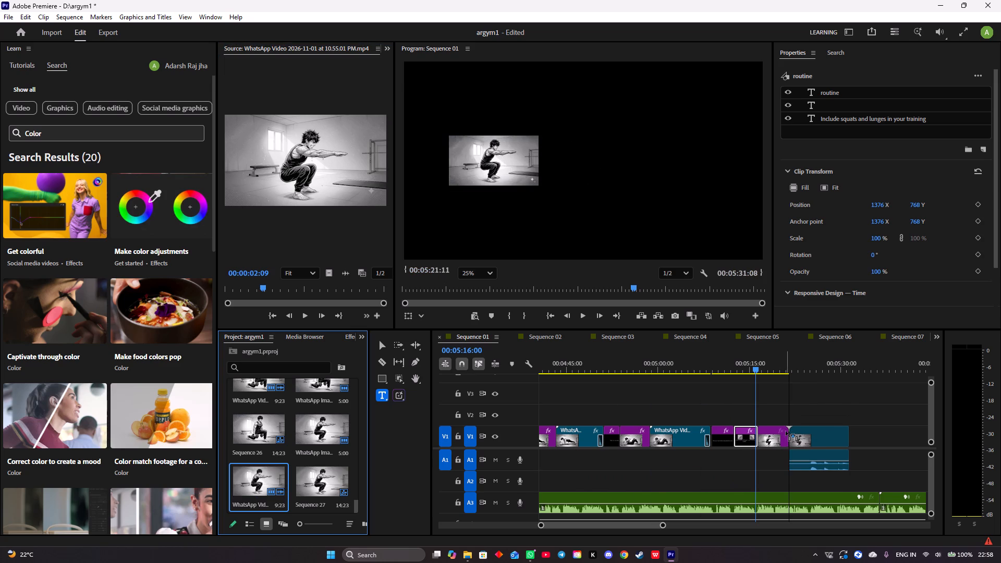
drag(786, 431, 786, 434)
Place the 10.57 lunge image on V1 of Sequence 01, directly after the squat video.
drag(555, 524, 561, 524)
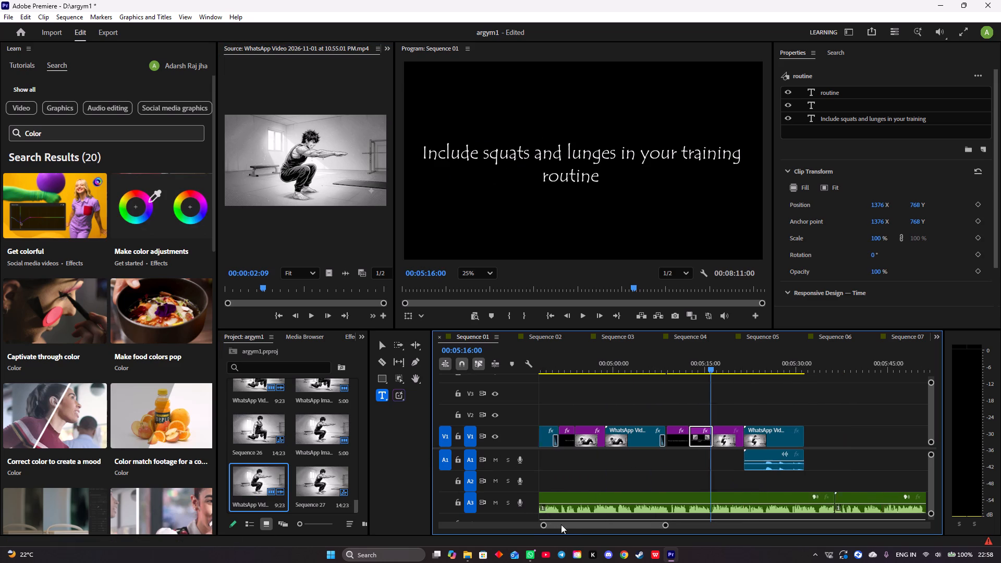
drag(561, 524, 567, 524)
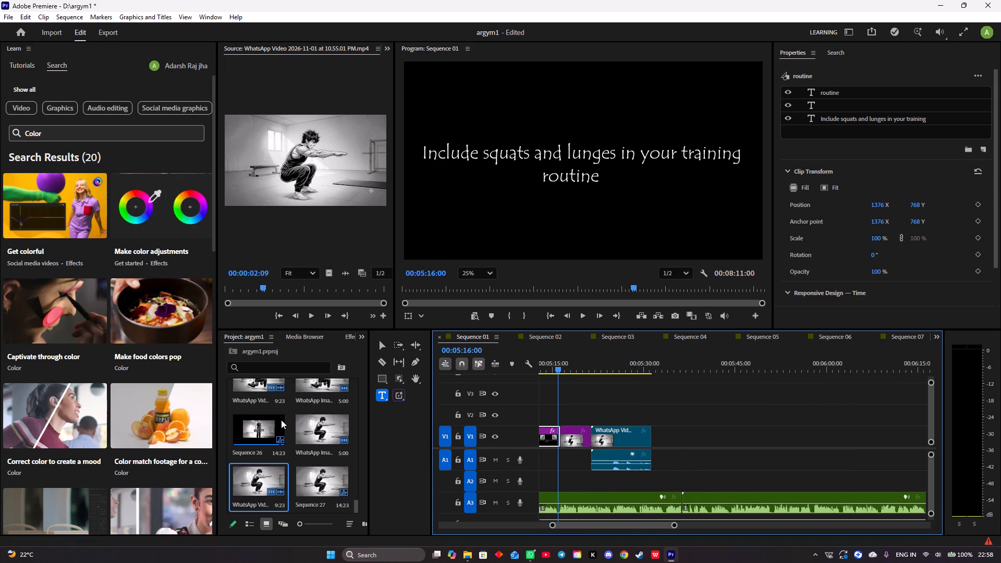
click(321, 386)
drag(320, 385, 660, 422)
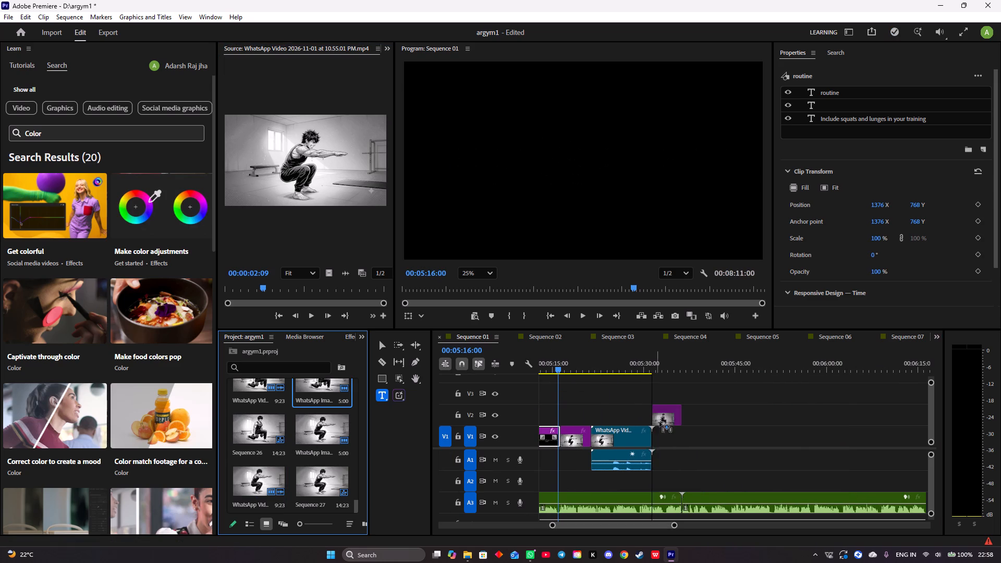
drag(660, 422, 657, 432)
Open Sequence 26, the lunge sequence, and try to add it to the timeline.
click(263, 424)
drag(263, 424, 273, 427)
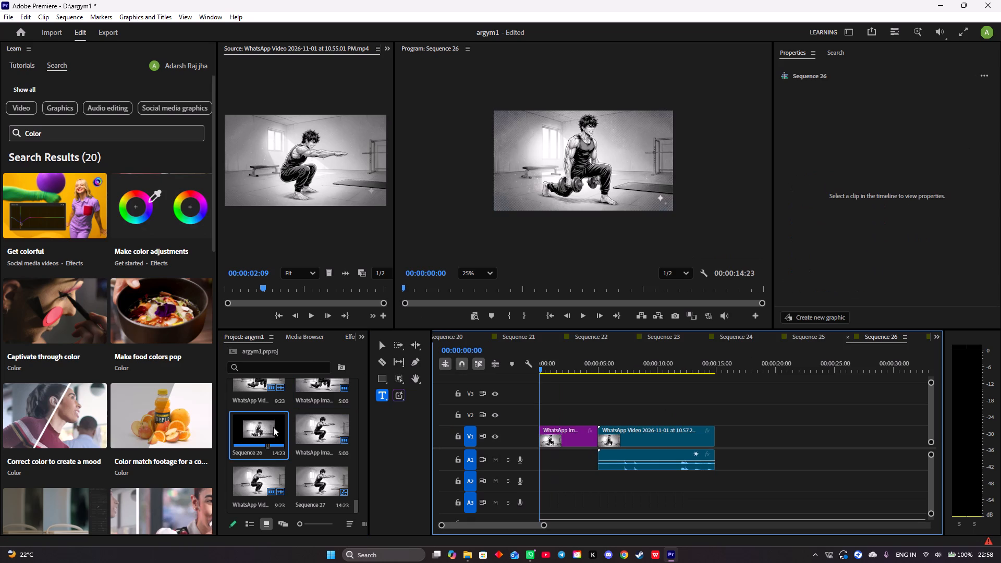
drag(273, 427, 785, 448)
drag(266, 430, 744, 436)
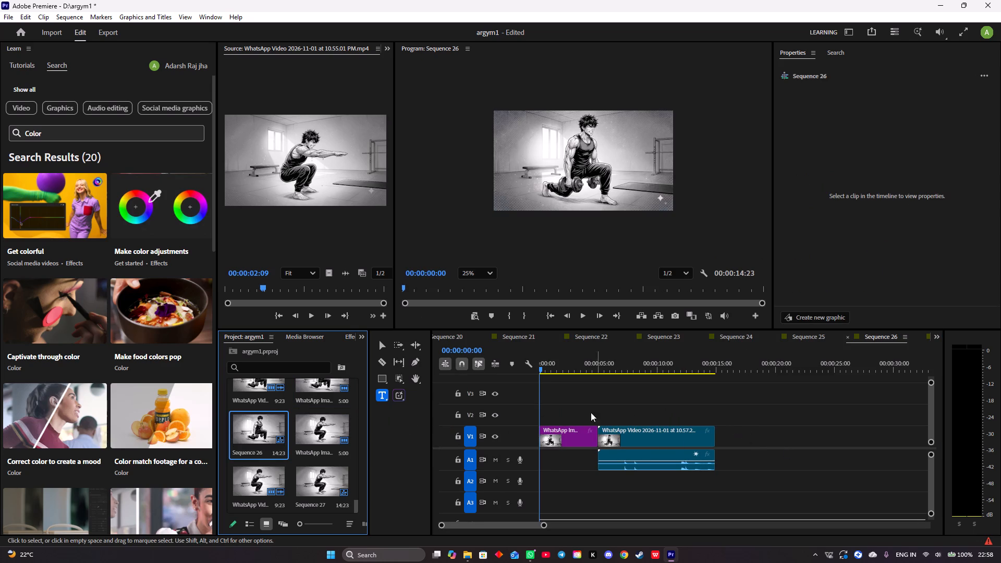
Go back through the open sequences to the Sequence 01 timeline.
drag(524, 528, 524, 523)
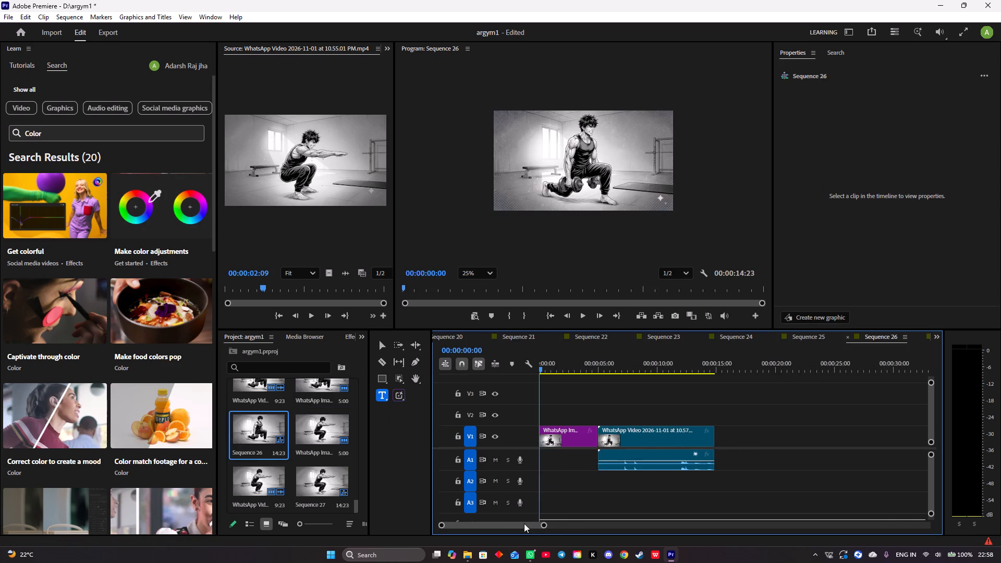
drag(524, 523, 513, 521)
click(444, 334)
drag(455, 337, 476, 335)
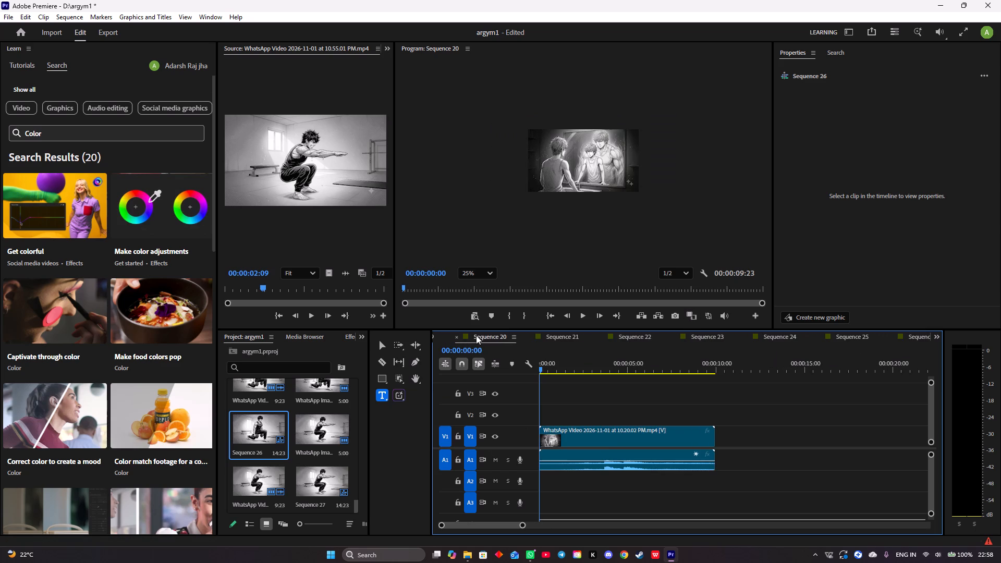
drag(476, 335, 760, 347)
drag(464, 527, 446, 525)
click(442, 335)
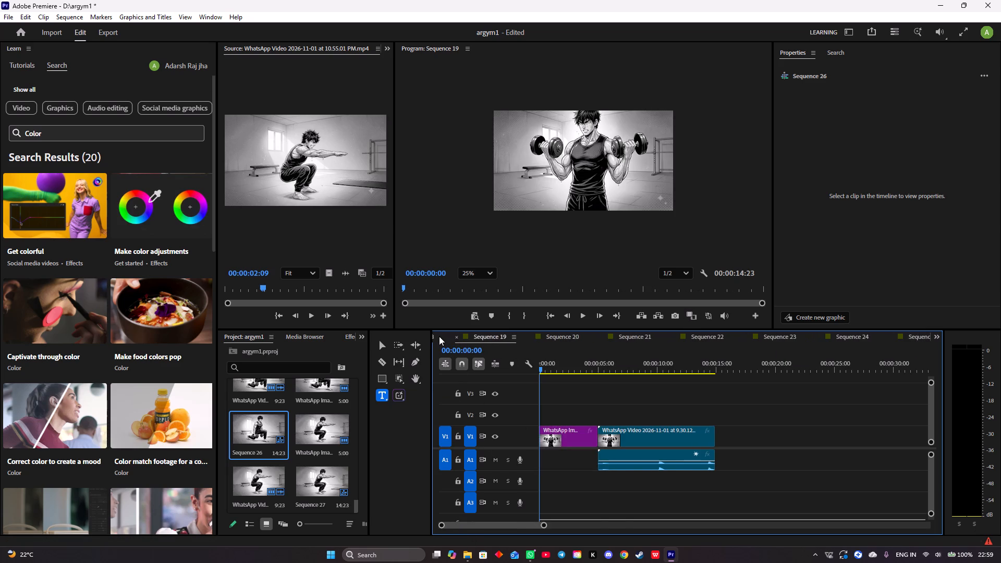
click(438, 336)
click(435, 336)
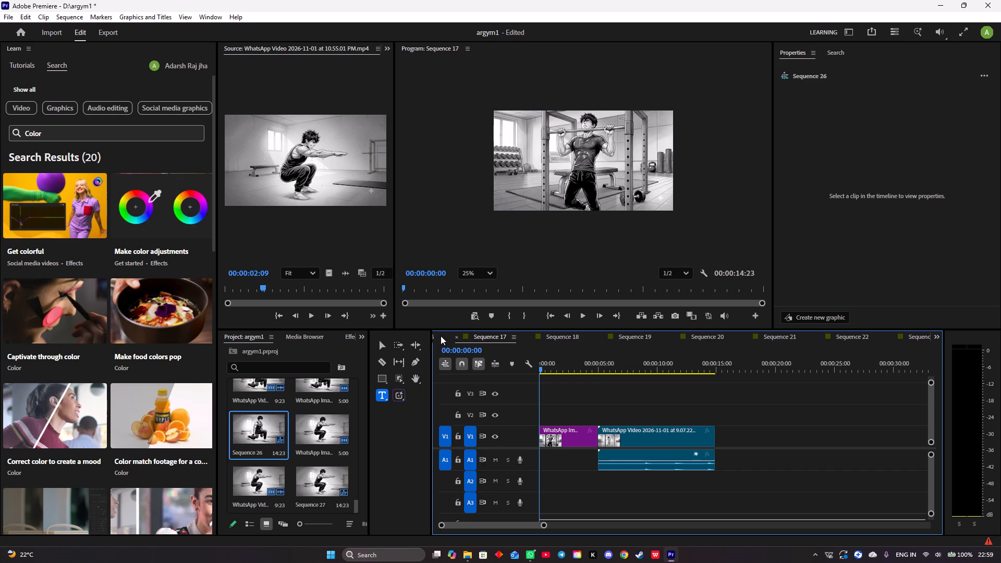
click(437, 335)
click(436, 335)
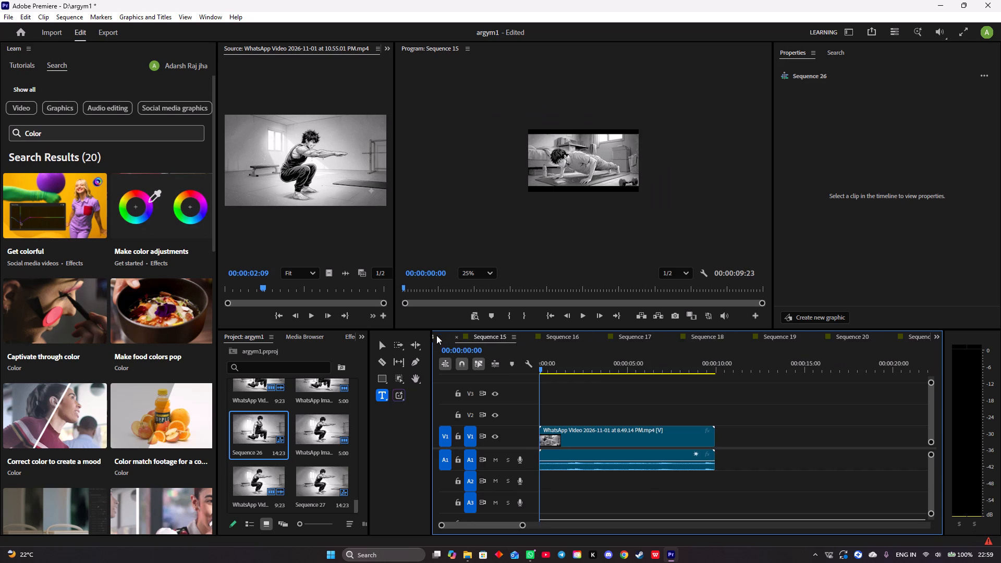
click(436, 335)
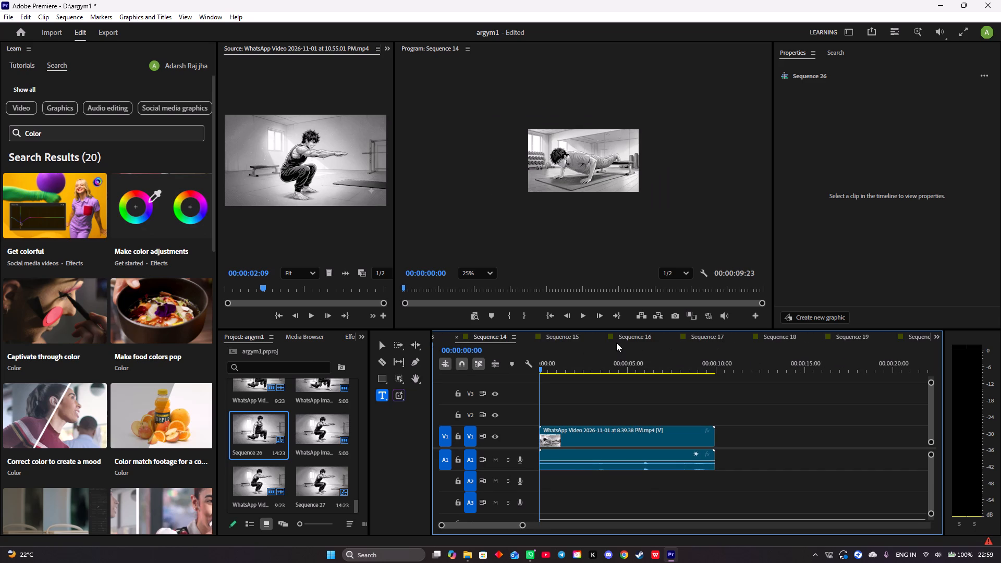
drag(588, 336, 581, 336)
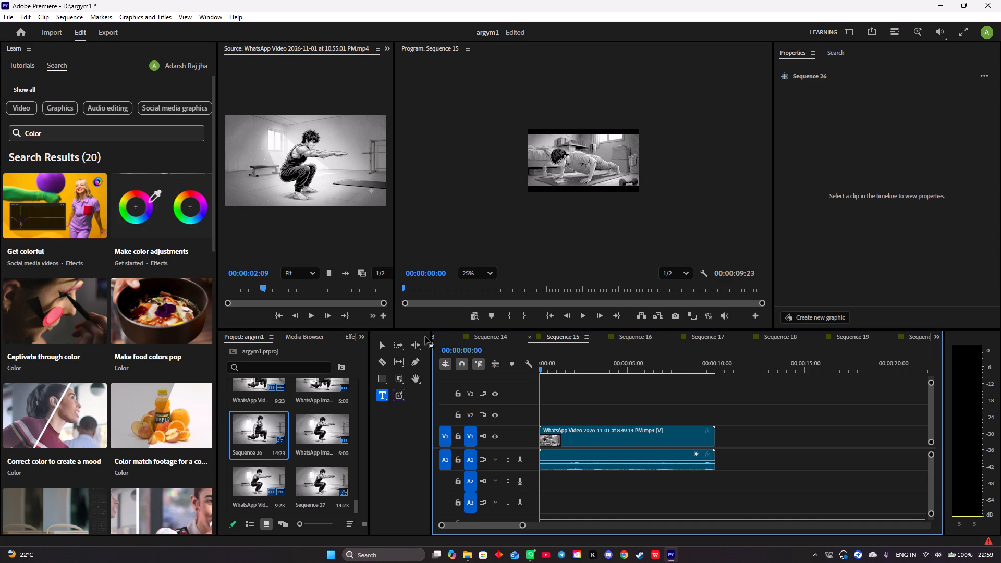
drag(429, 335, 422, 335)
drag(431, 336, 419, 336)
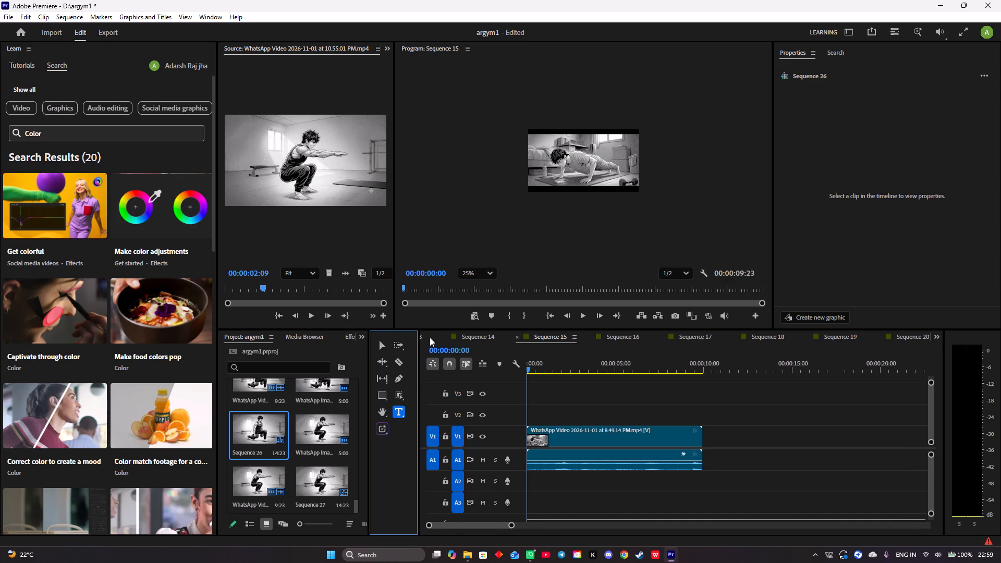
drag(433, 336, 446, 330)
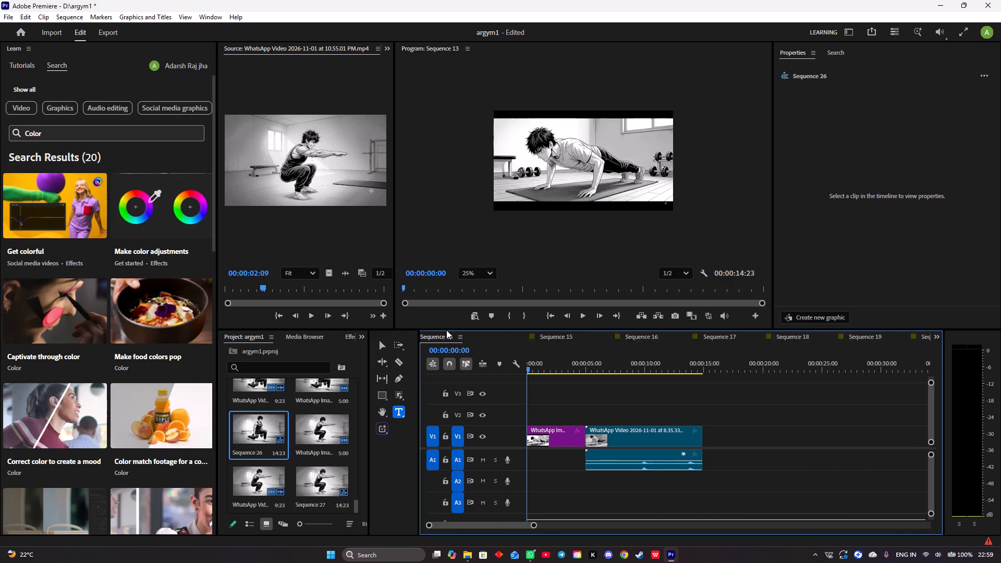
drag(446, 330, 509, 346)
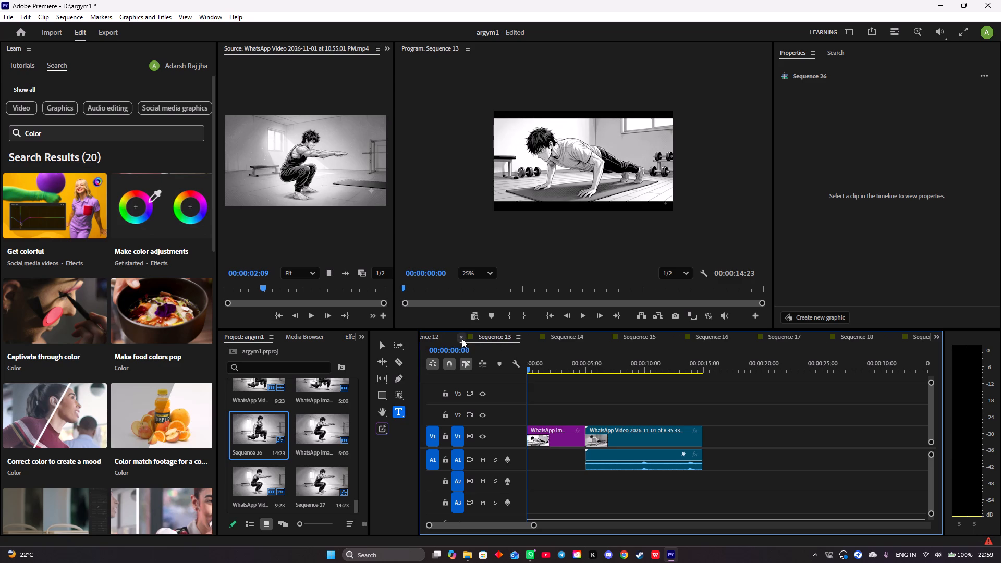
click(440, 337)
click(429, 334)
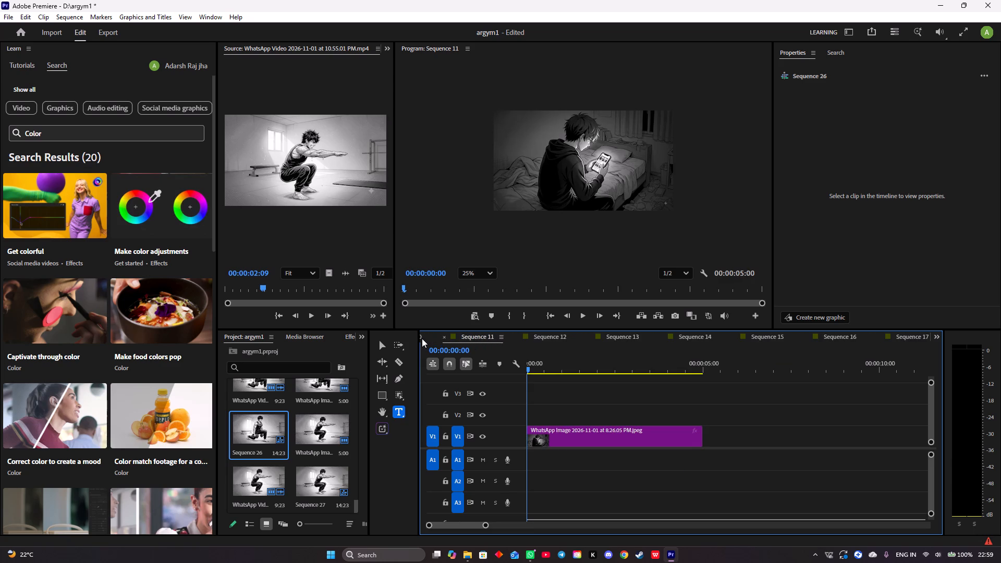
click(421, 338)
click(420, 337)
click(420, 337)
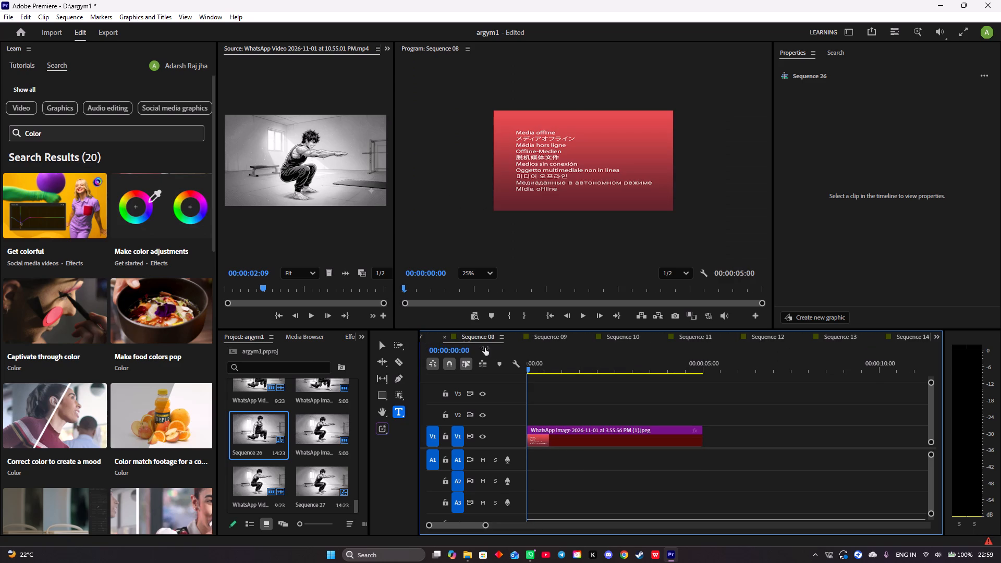
Go back through the open sequence timelines from Sequence 08 to Sequence 03.
click(552, 335)
click(425, 333)
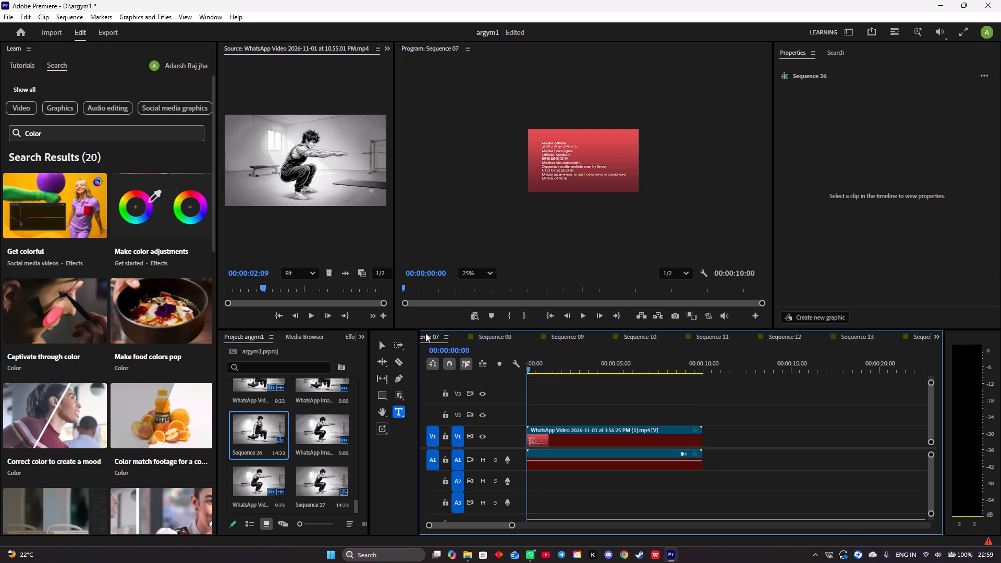
click(424, 334)
click(424, 334)
click(423, 335)
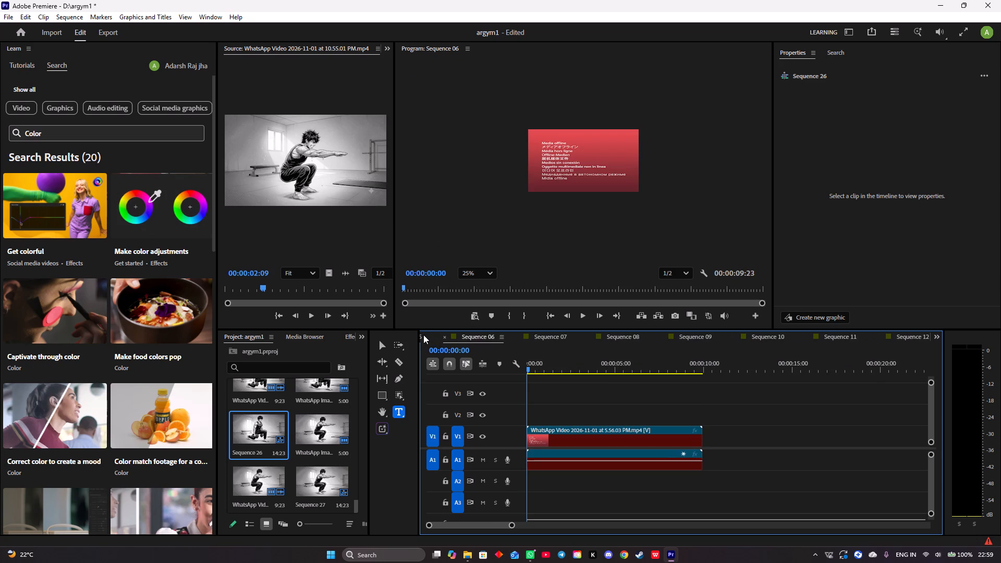
click(424, 335)
click(435, 336)
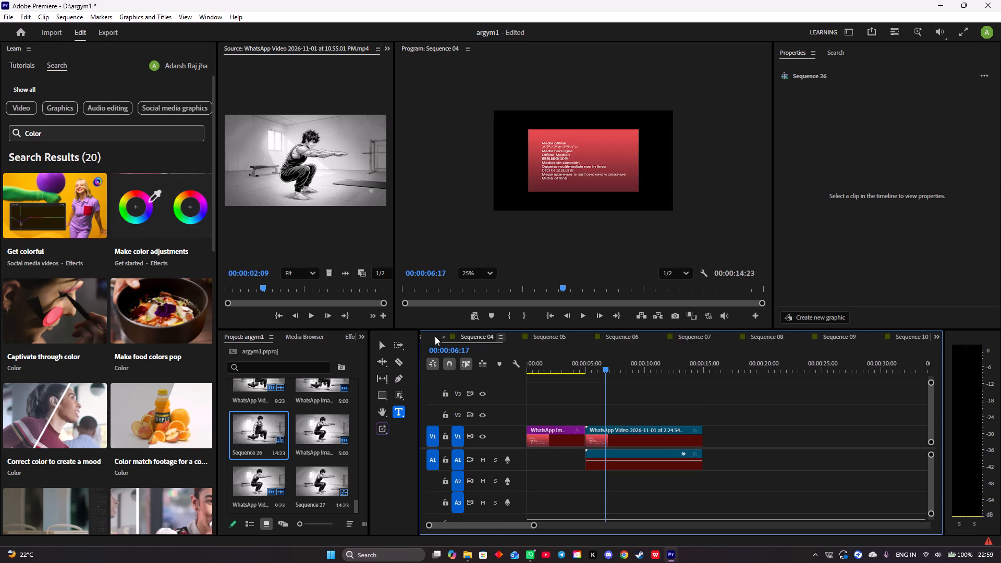
click(435, 336)
click(581, 386)
click(582, 396)
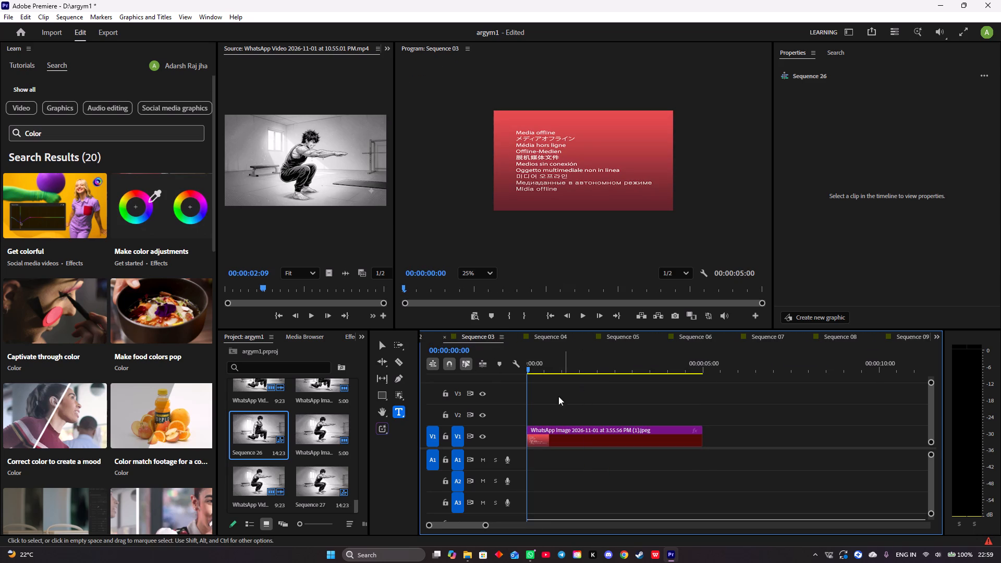
Open the squat image WhatsApp Image 2026-11-01 at 10.55.00 PM.jpeg from the project bin in the Source monitor.
click(304, 434)
click(321, 434)
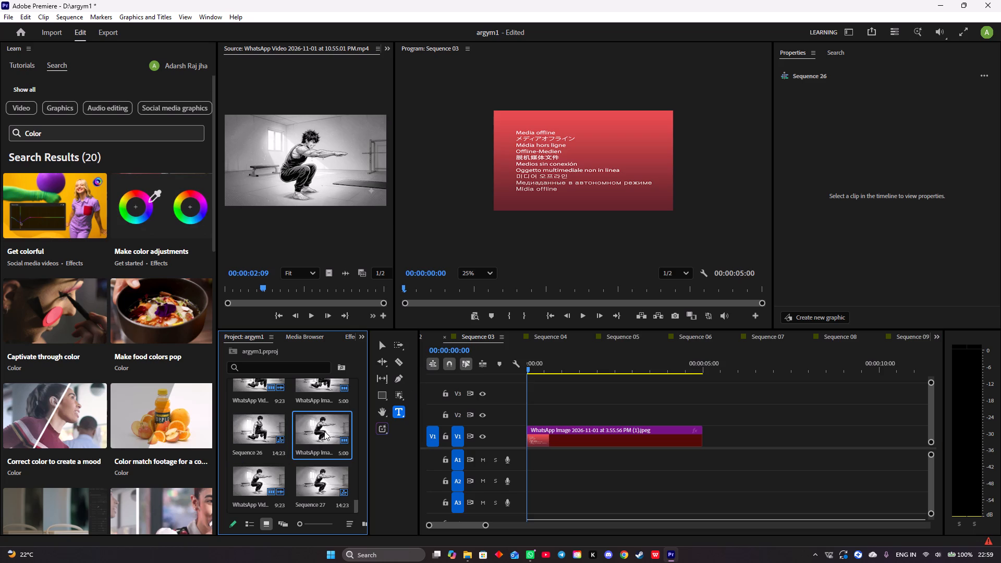
double_click(313, 444)
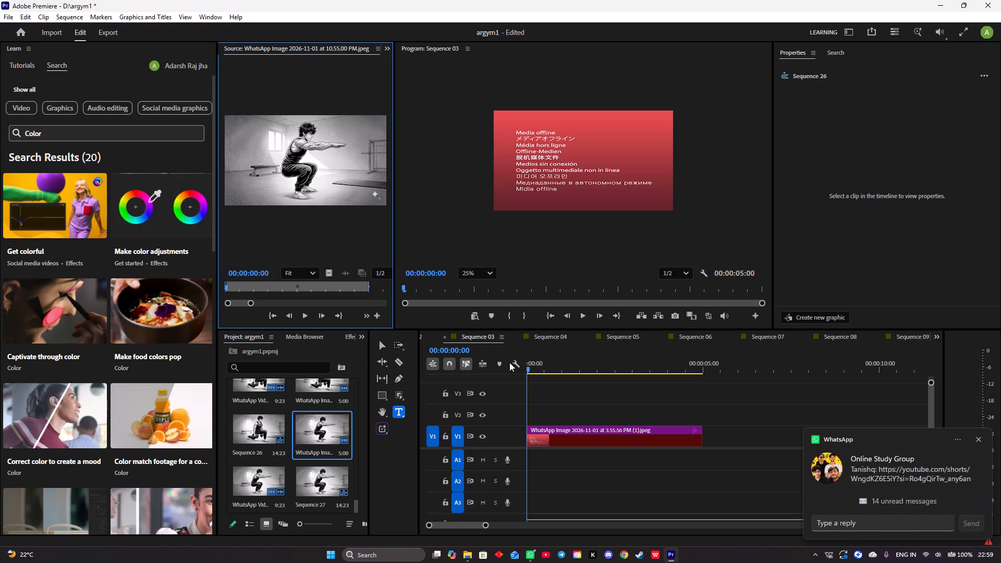
Return to the Sequence 01 timeline and examine the clips around the squats-and-lunges title at 00:05:16:00.
click(431, 339)
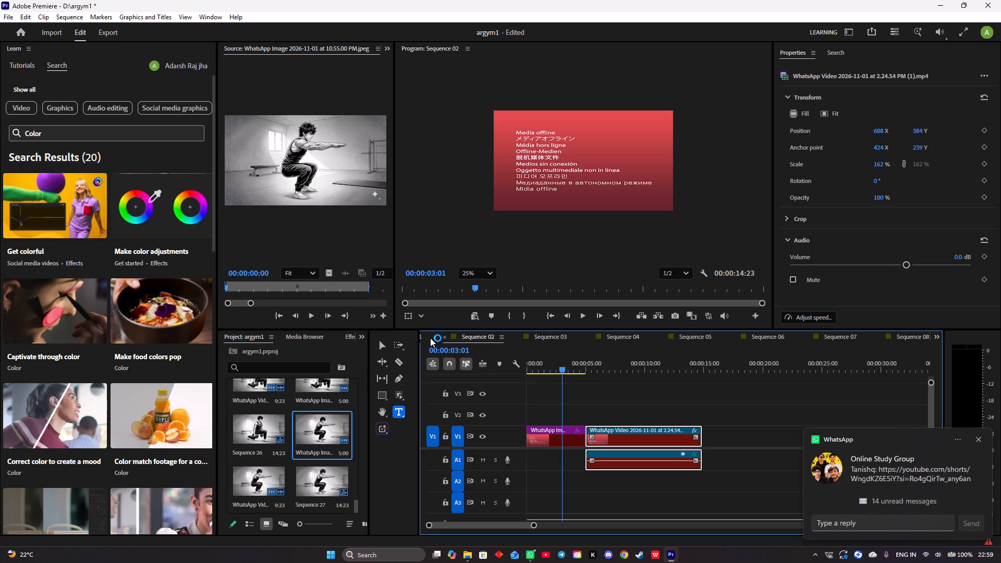
click(430, 338)
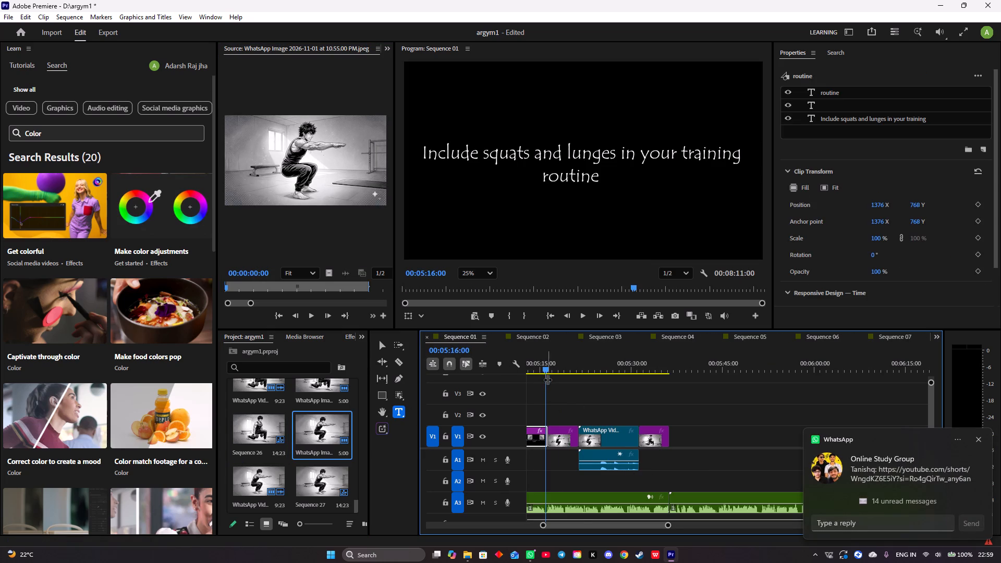
drag(574, 521, 545, 522)
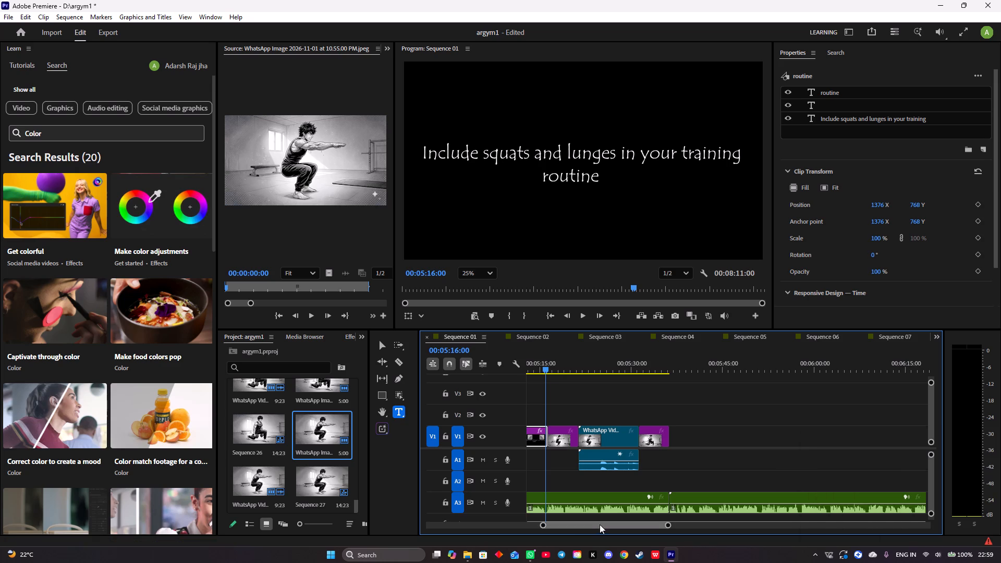
drag(600, 524, 492, 509)
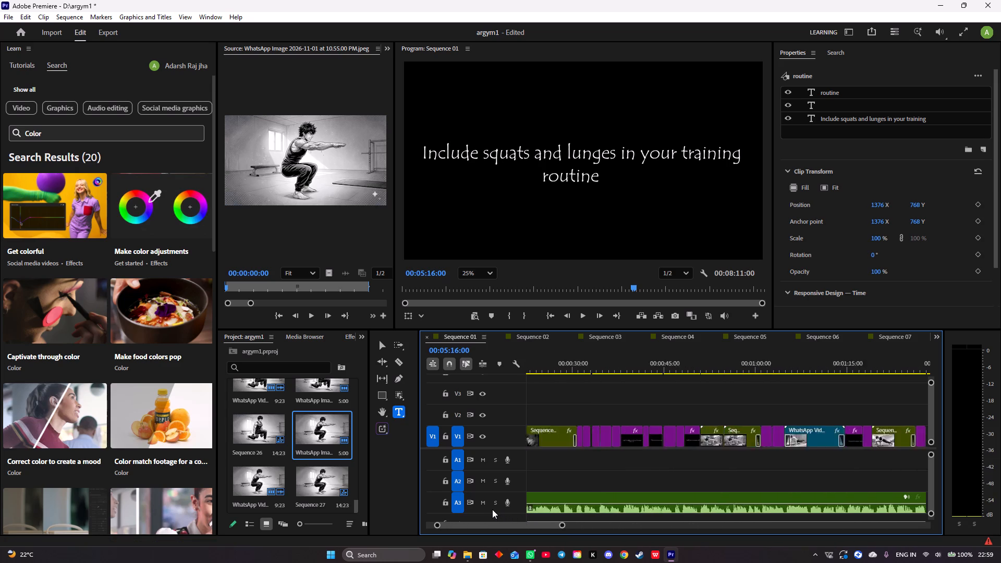
drag(492, 509, 606, 517)
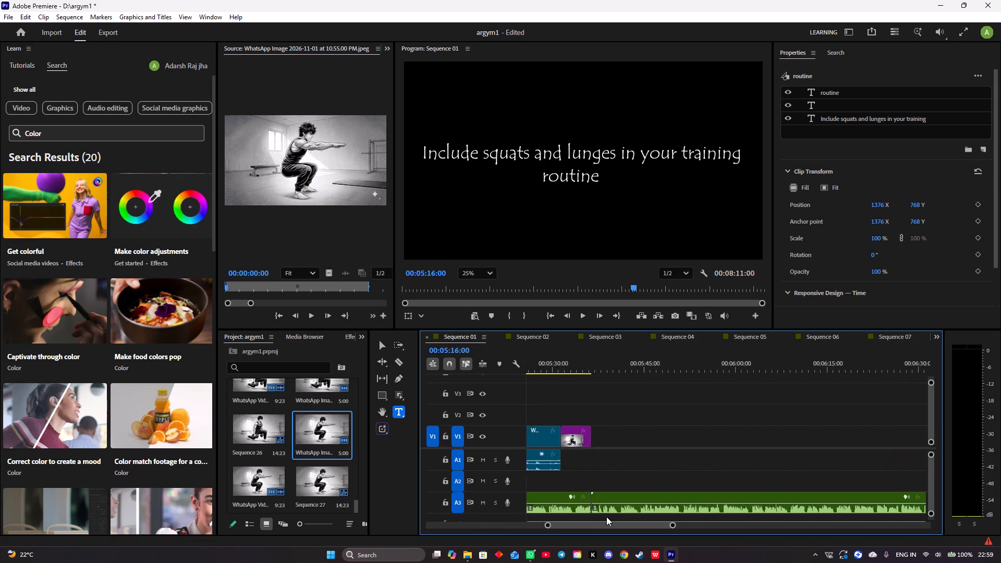
drag(606, 517, 597, 513)
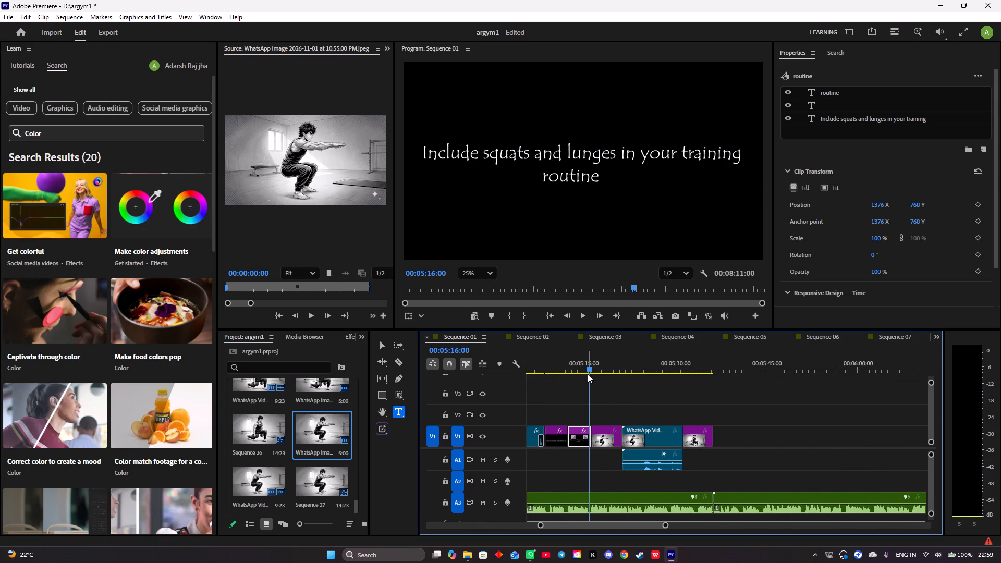
Select the 9:23 squat video beside Sequence 27 in the project bin.
click(266, 470)
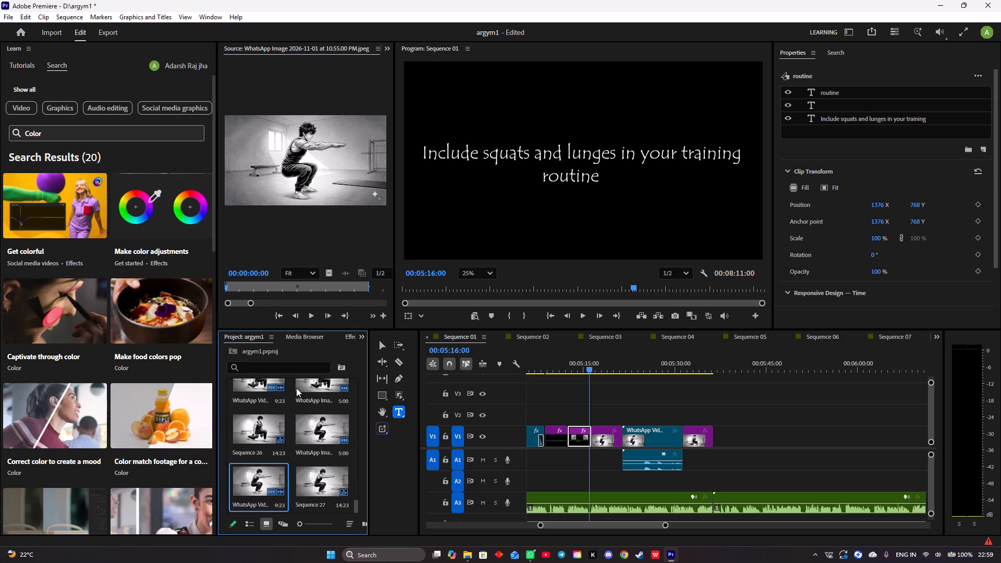
Place the 10.57 lunge video on V1 of Sequence 01 with its audio on A1, directly after the lunge image.
scroll(319, 407, up, 1)
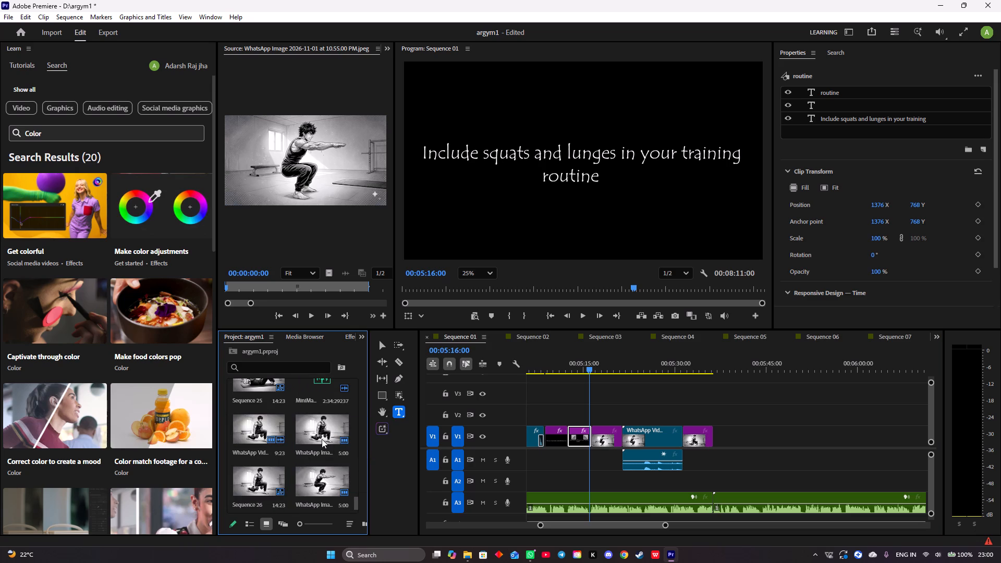
click(249, 421)
drag(249, 421, 763, 430)
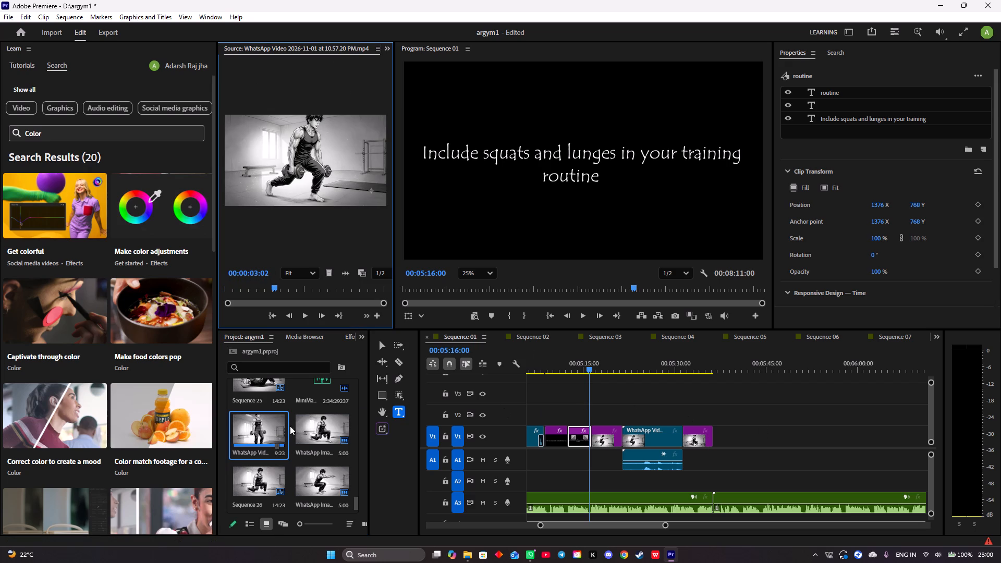
drag(263, 428, 719, 436)
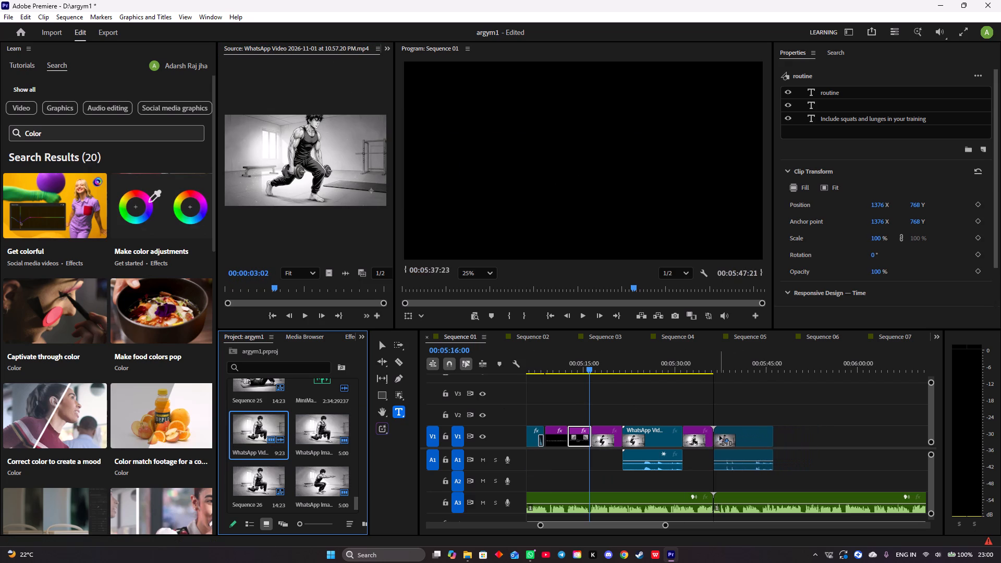
drag(719, 436, 716, 435)
Unlink the squat and lunge videos from their audio and cut both audio clips from A1.
right_click(629, 456)
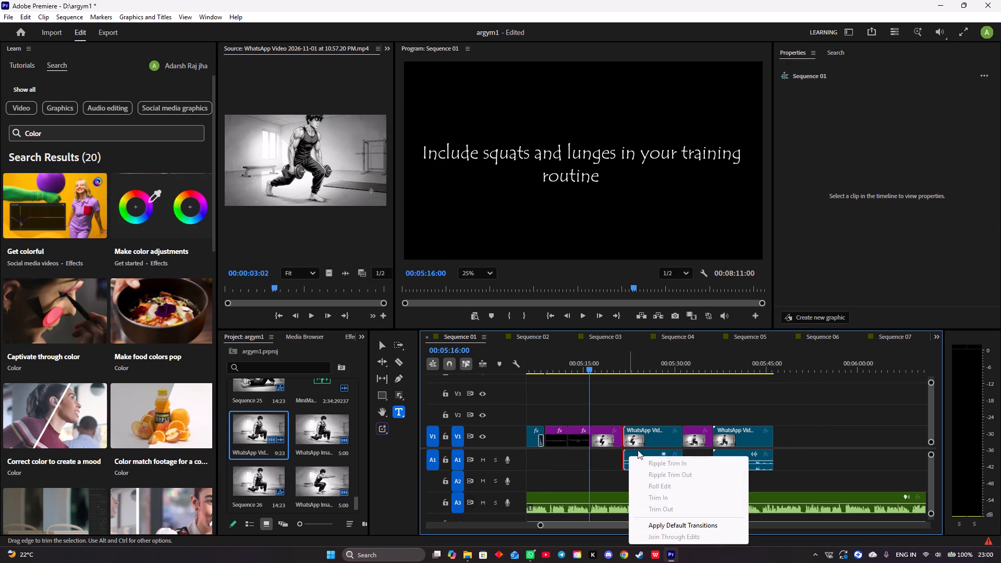
click(638, 450)
right_click(640, 451)
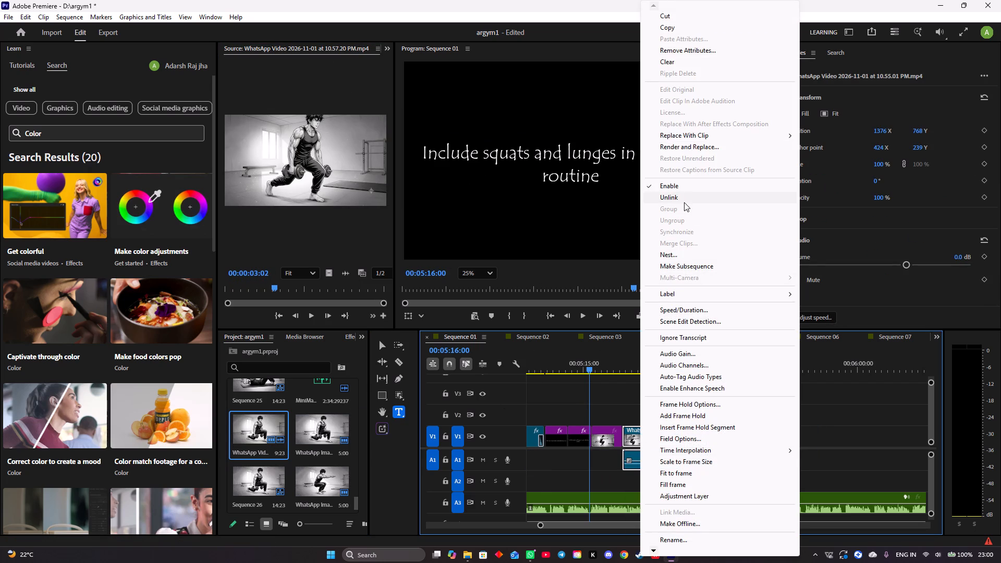
click(683, 201)
right_click(731, 451)
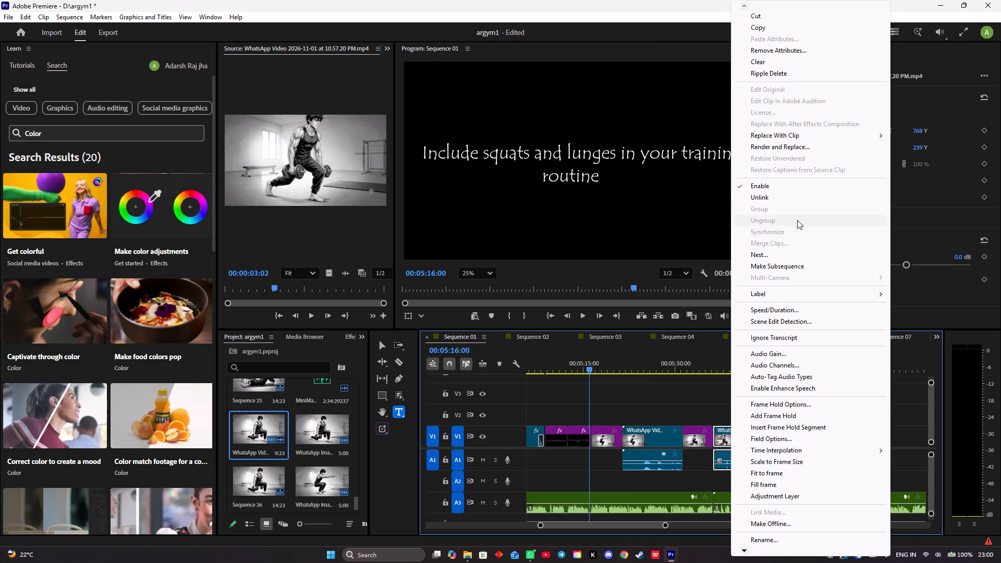
click(785, 200)
right_click(643, 451)
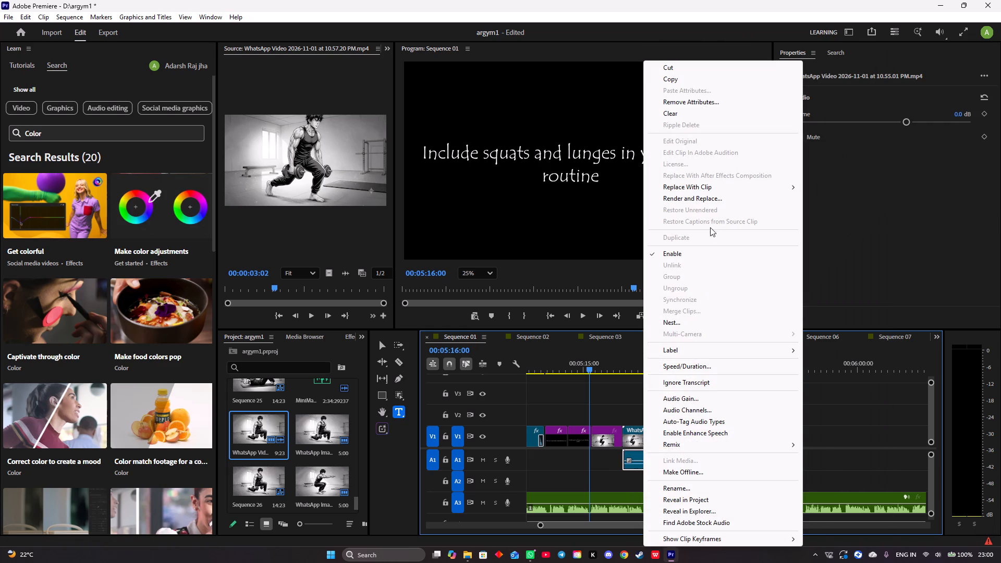
click(723, 65)
right_click(727, 456)
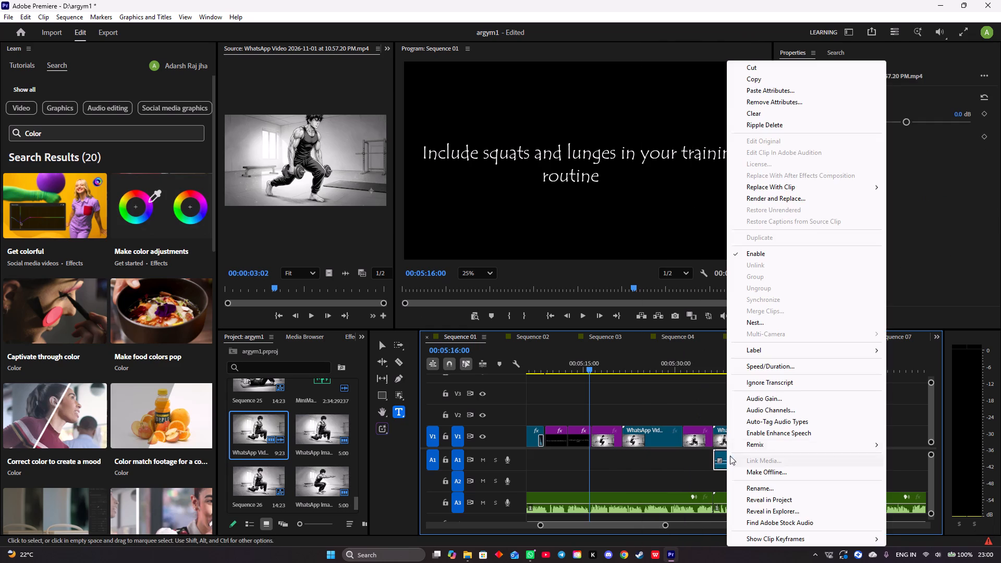
click(788, 65)
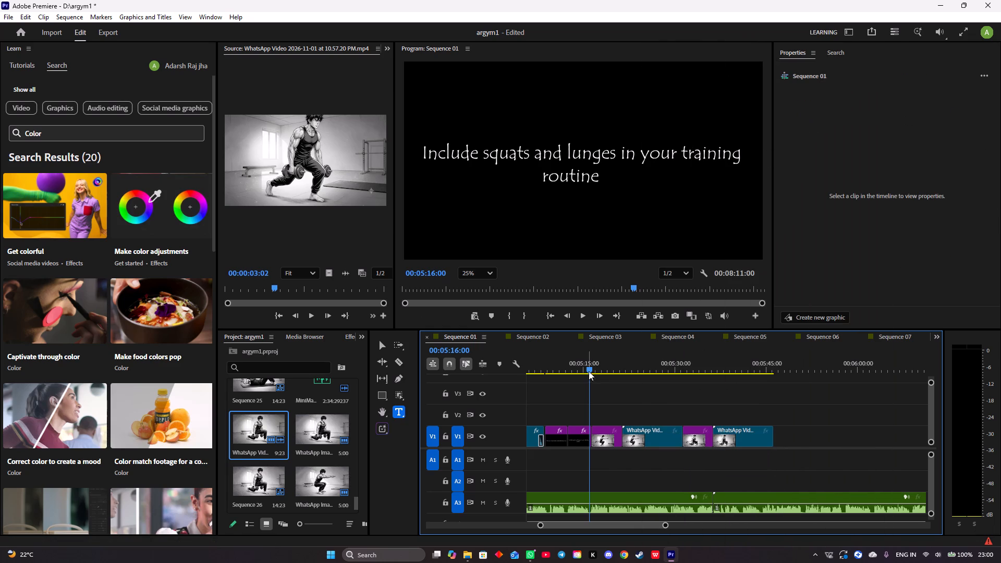
Play the end of the title, then scale the squat image and the squat video to fill the frame.
drag(588, 369, 581, 368)
key(space)
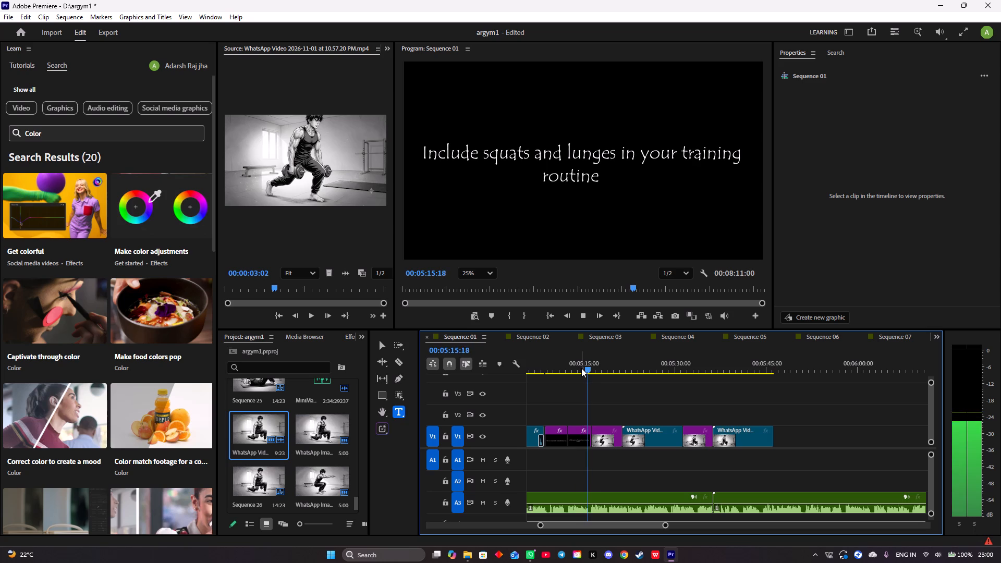
key(space)
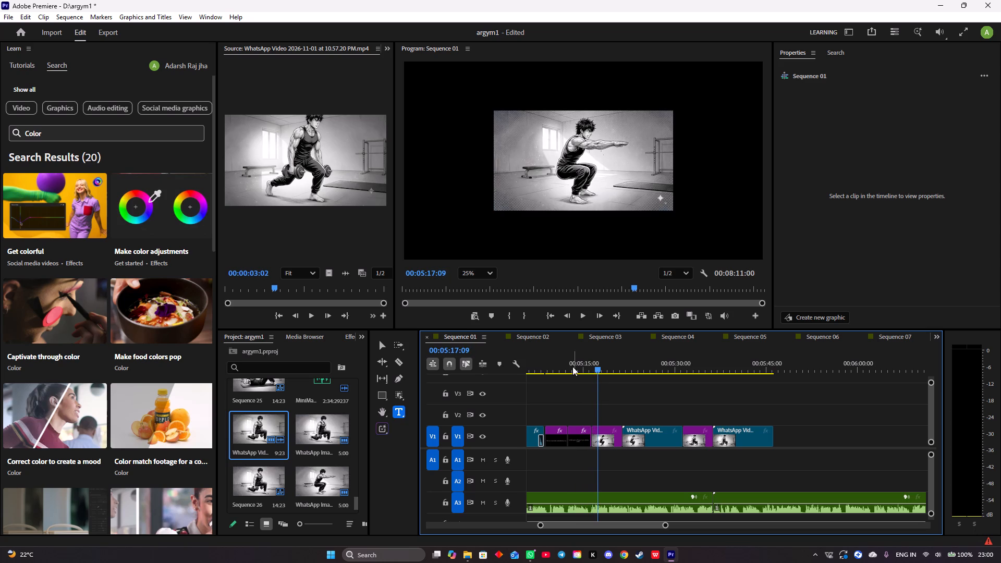
click(608, 429)
click(828, 111)
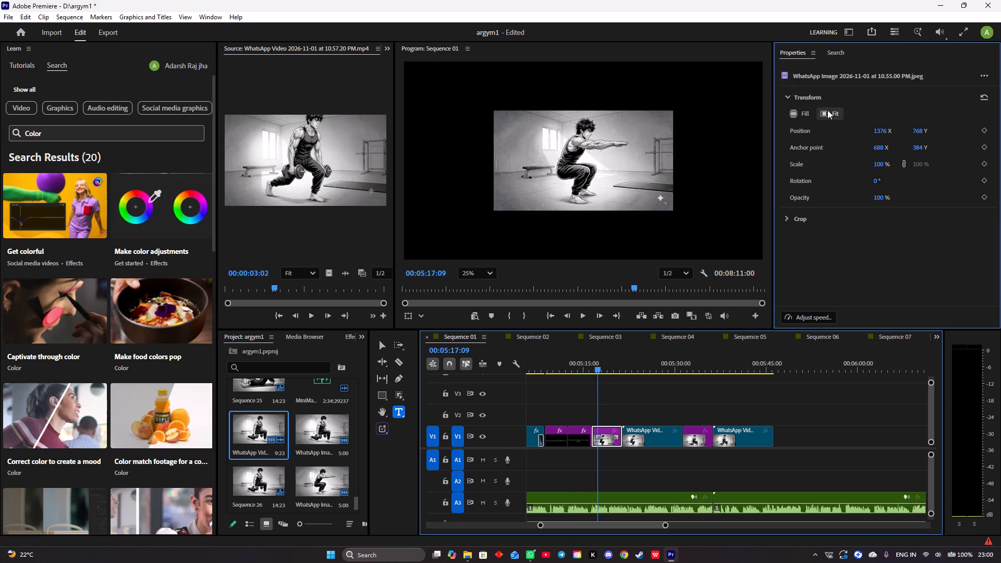
click(811, 110)
click(657, 425)
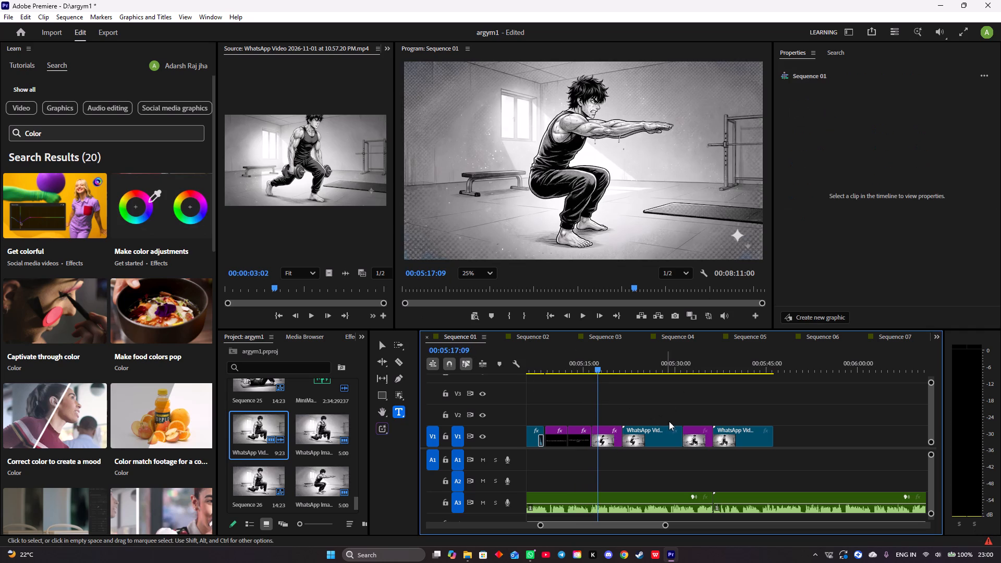
click(664, 441)
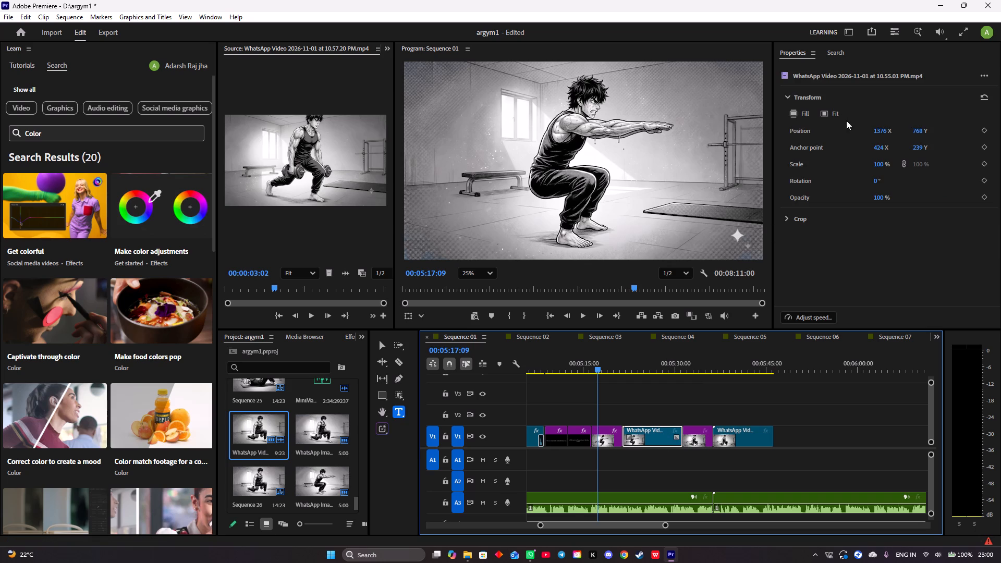
click(832, 115)
click(812, 115)
Scale the lunge image and the lunge video on V1 to fill the frame.
click(699, 429)
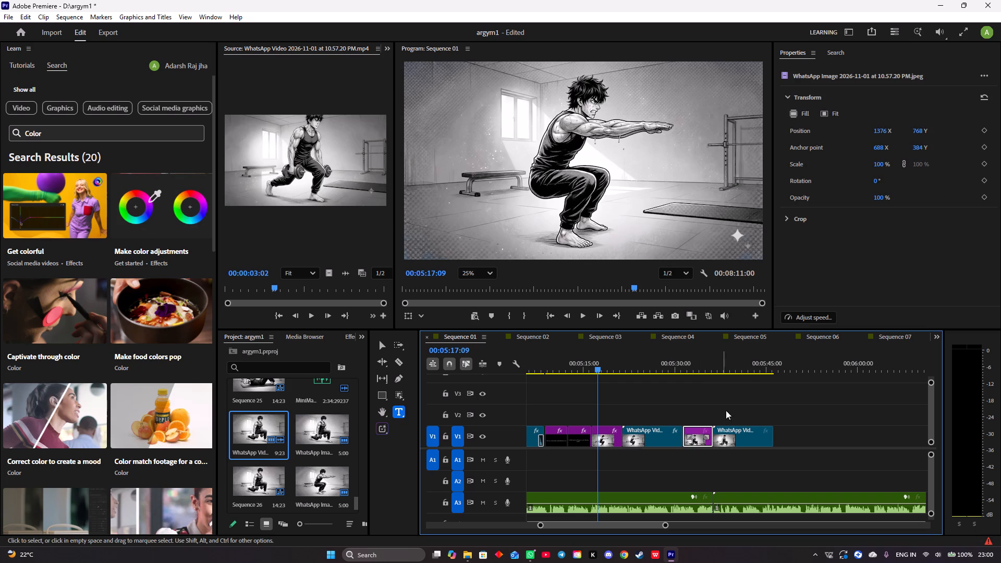
click(831, 114)
click(800, 113)
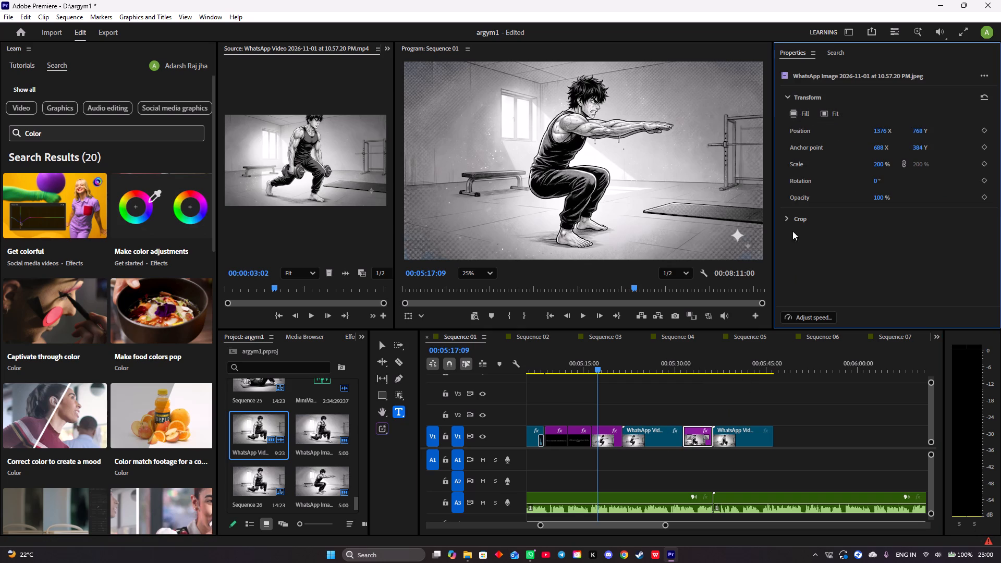
click(742, 438)
click(826, 108)
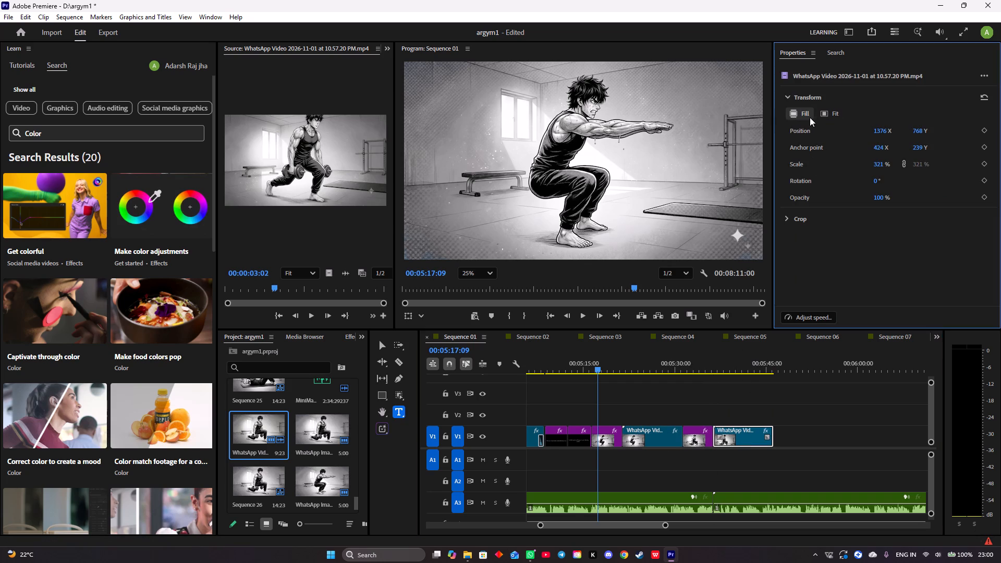
click(801, 117)
Play back the section, trim about two seconds off the squat video's end, and move the lunge image and video up against it.
drag(598, 367, 573, 370)
drag(573, 370, 562, 369)
key(space)
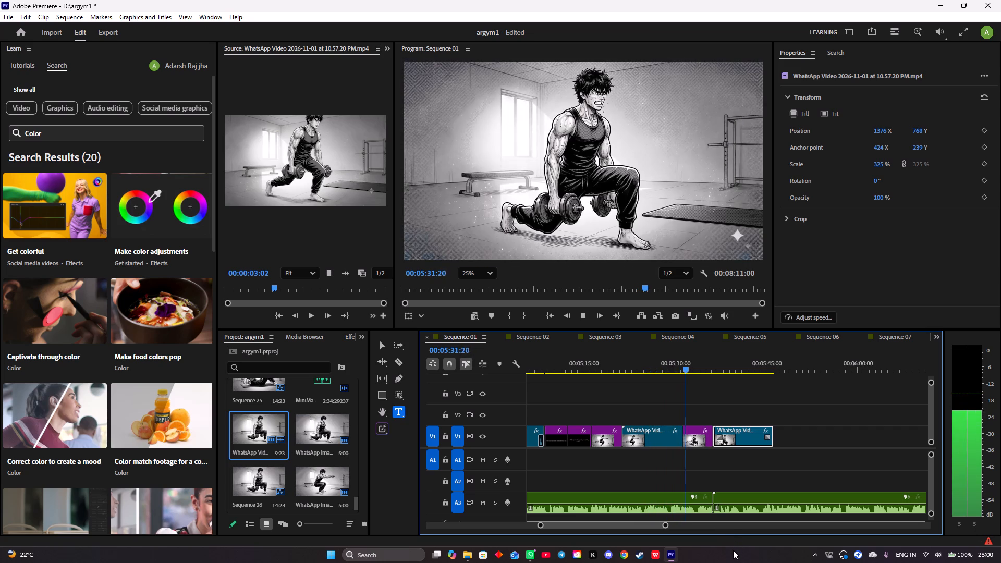
key(space)
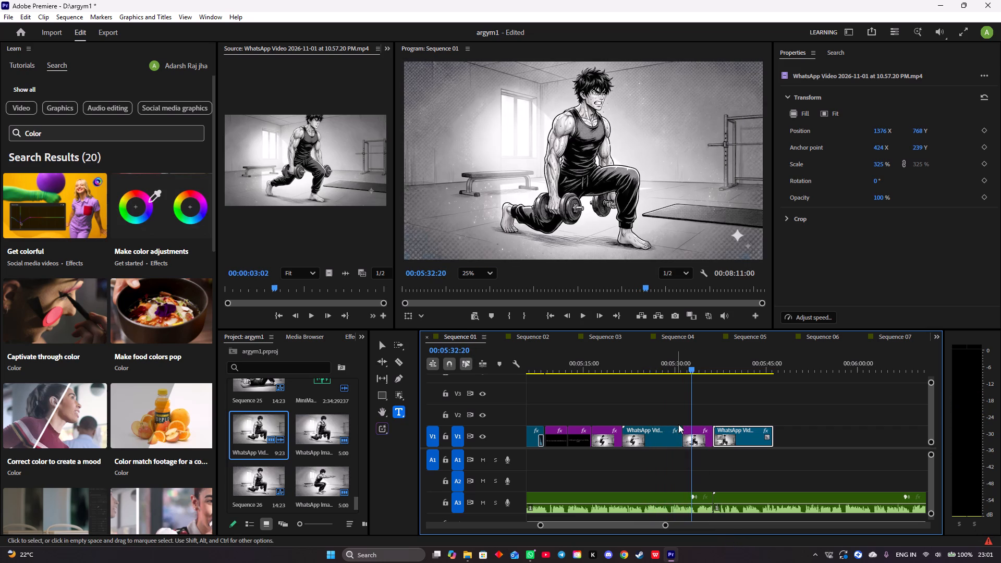
click(676, 431)
drag(680, 435, 667, 433)
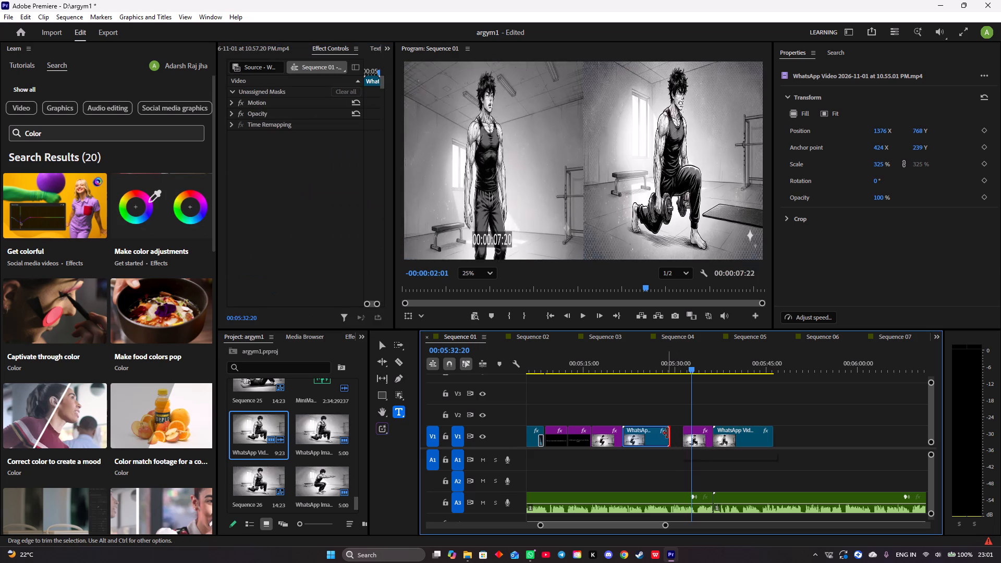
drag(692, 436, 676, 435)
drag(693, 430, 681, 427)
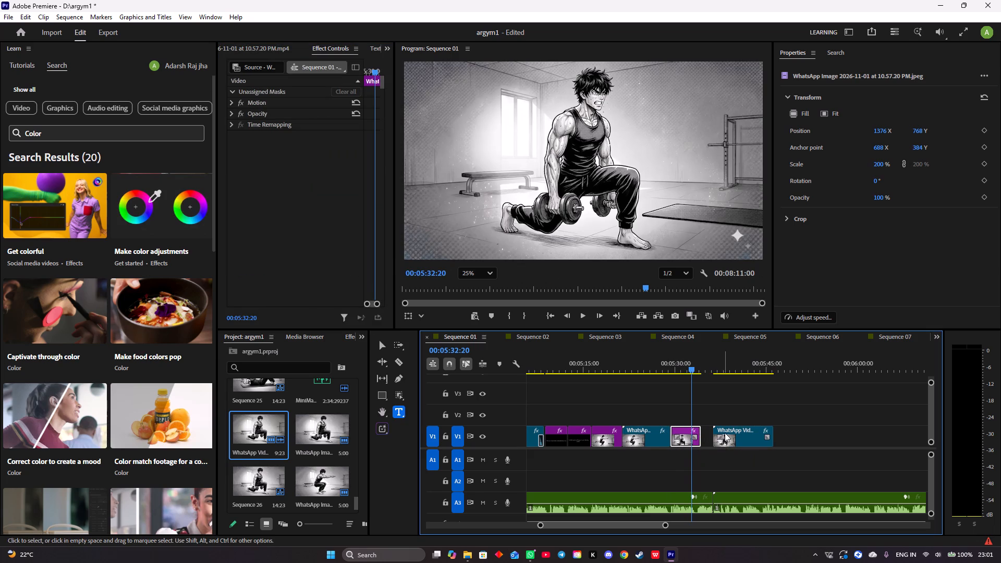
drag(727, 430, 712, 430)
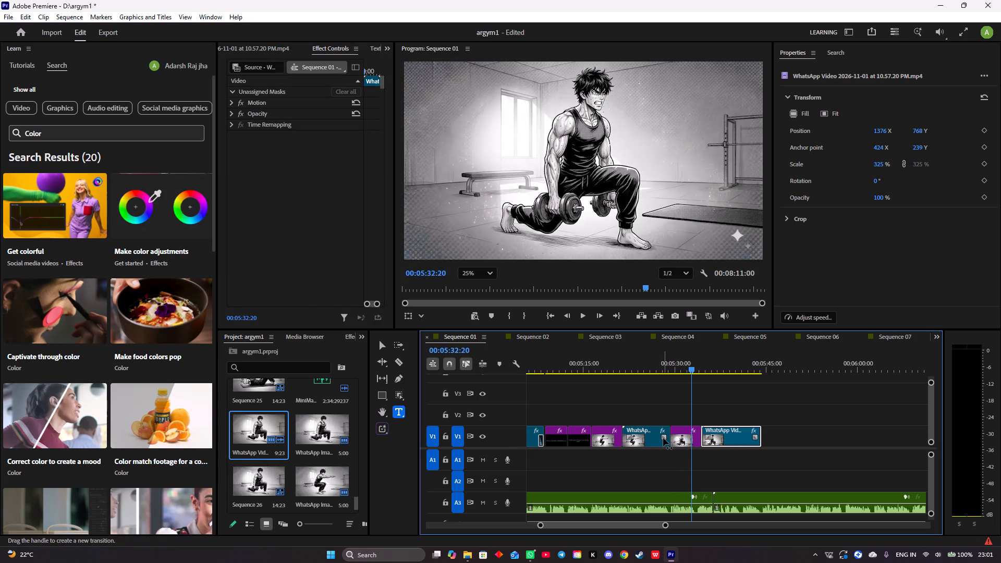
Add a transition of about 00:00:01:09 at the end of the squat video.
click(663, 438)
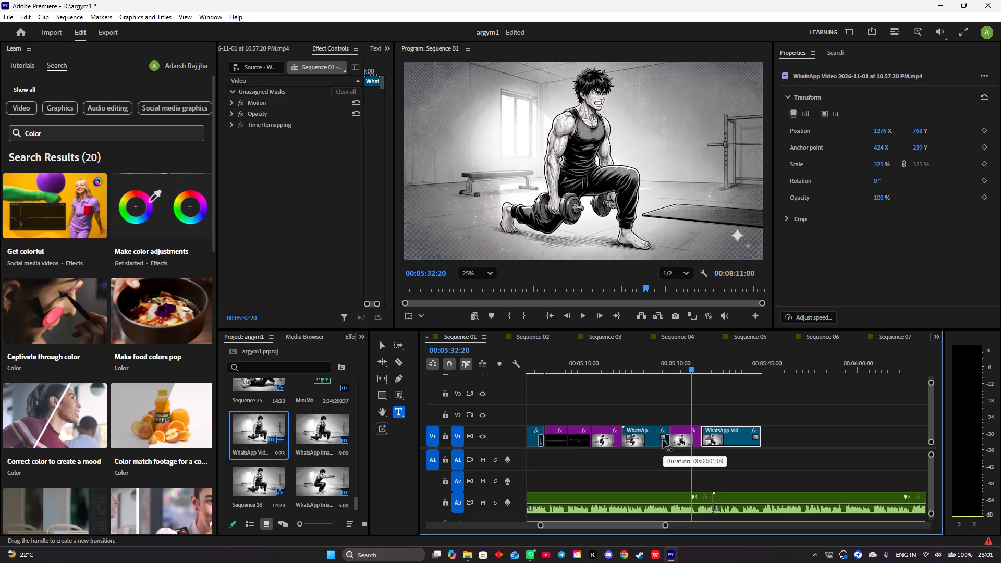
Play back the squat image and squat video, and trim about one second off the end of the squat image.
drag(693, 369, 595, 376)
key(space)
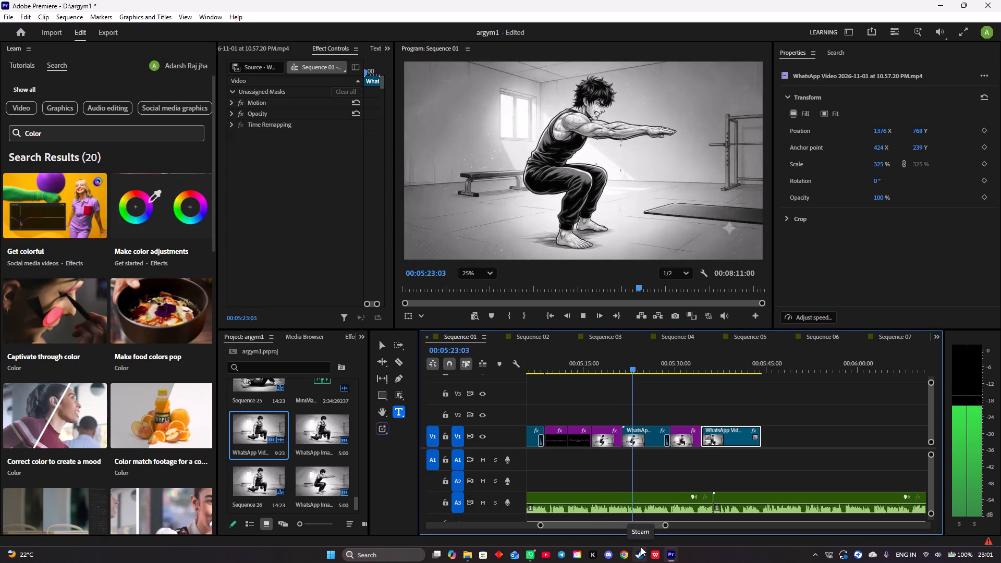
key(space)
click(607, 434)
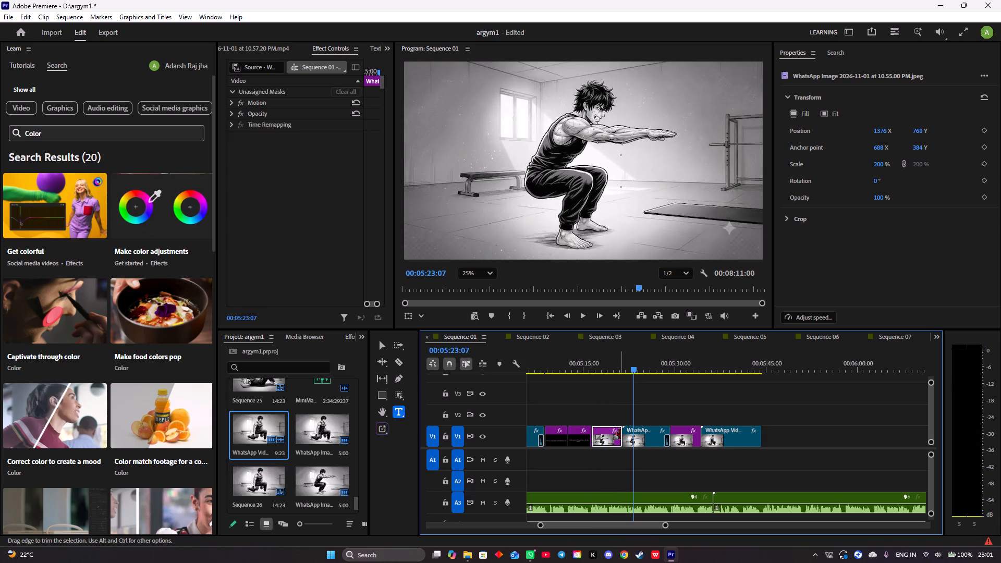
drag(622, 434, 617, 434)
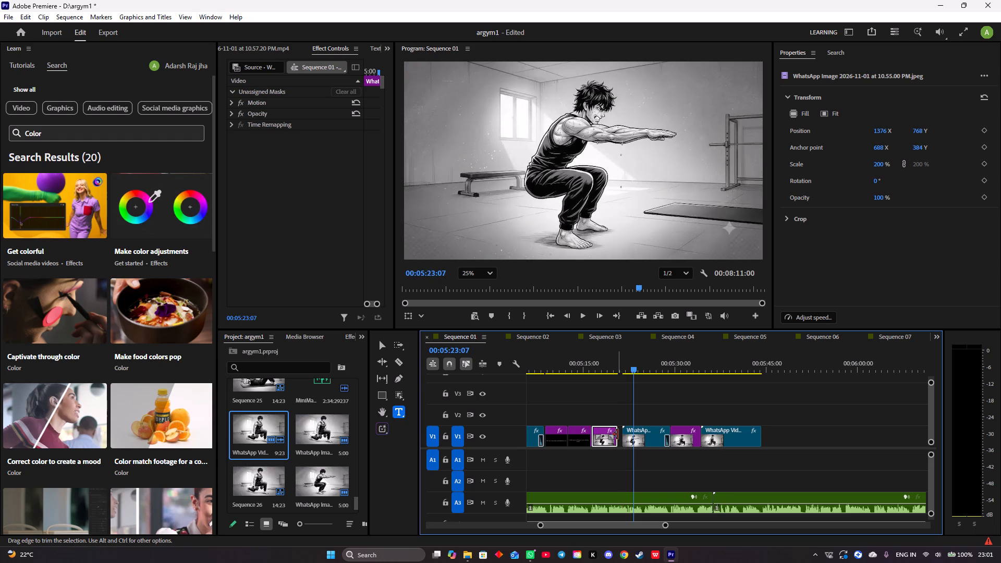
Move the squat video, lunge image and lunge video earlier on V1 so each butts against the previous clip without overlapping.
drag(640, 429, 632, 428)
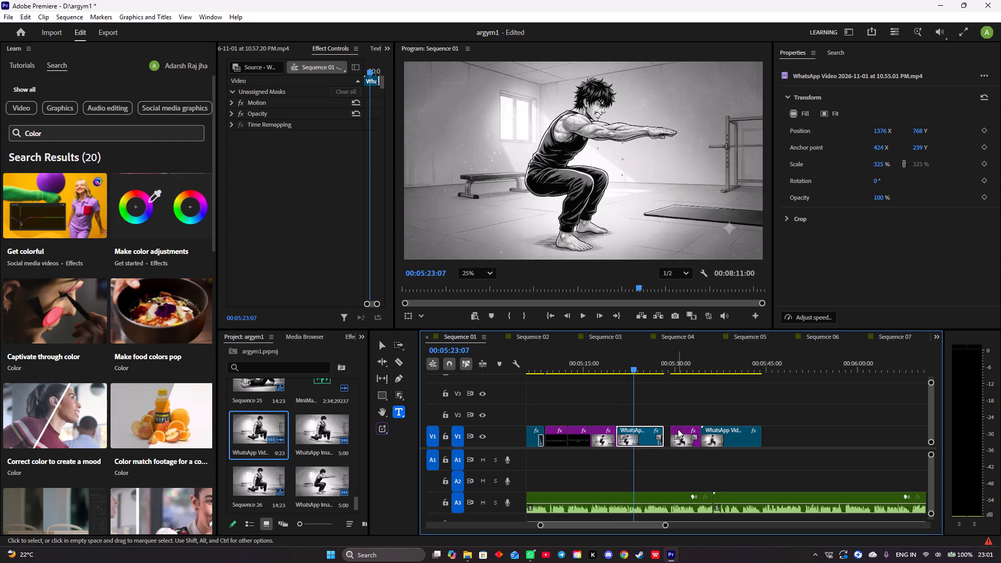
drag(680, 430, 672, 431)
drag(715, 429, 698, 424)
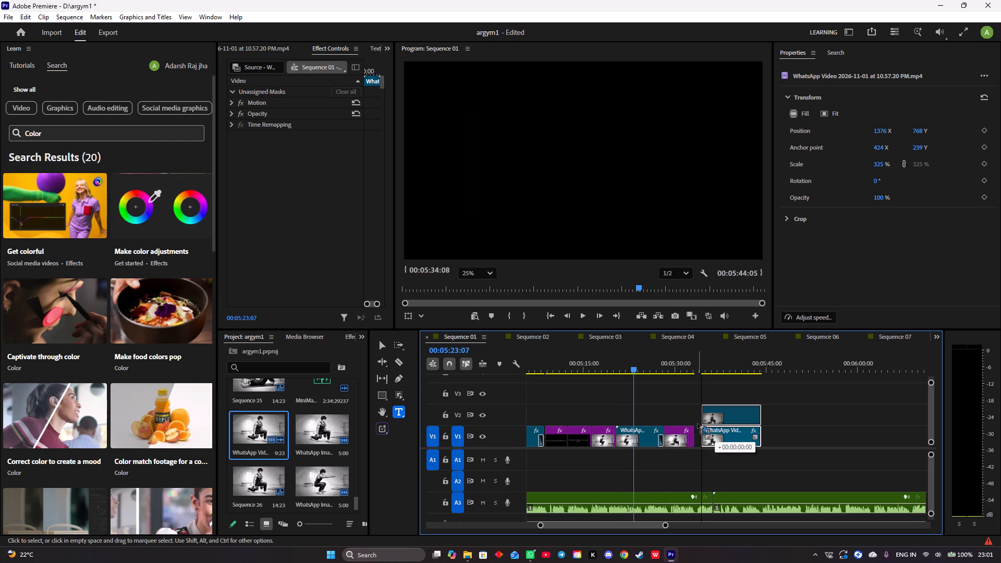
drag(698, 424, 698, 426)
click(699, 427)
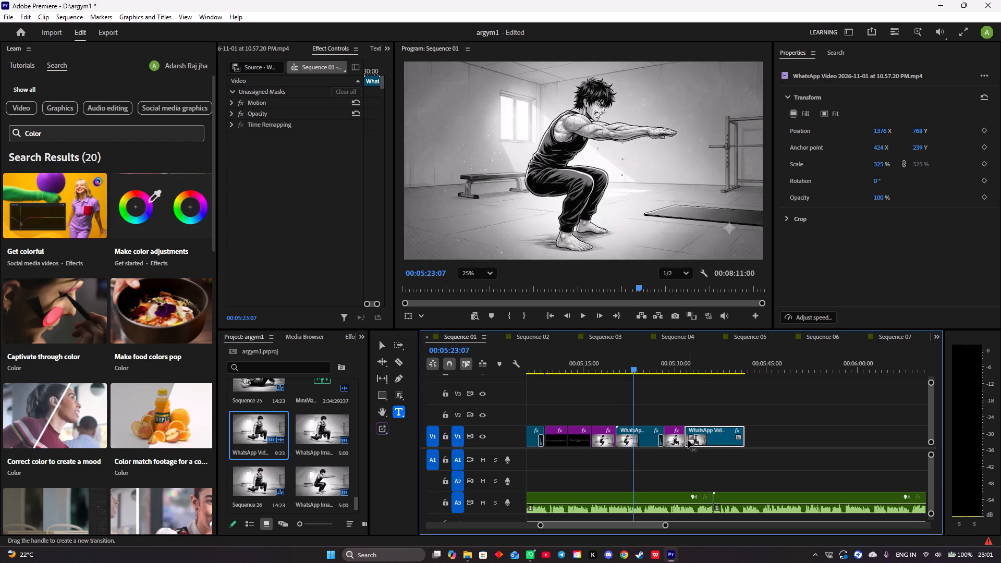
key(ctrl+z)
drag(715, 426, 702, 430)
Play back the squats-and-lunges section and trim about another second off the end of the squat image.
drag(634, 371, 633, 371)
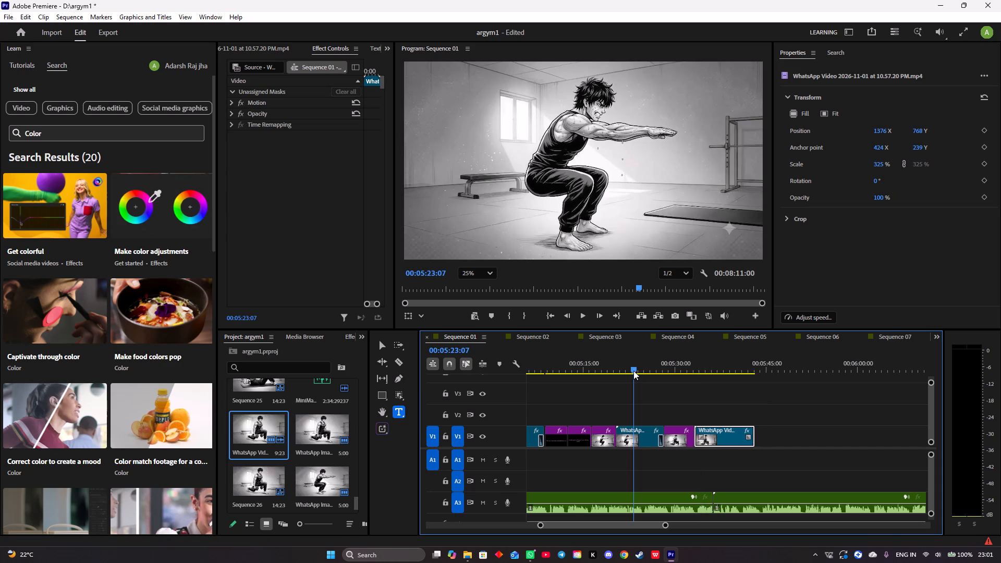
drag(633, 371, 585, 380)
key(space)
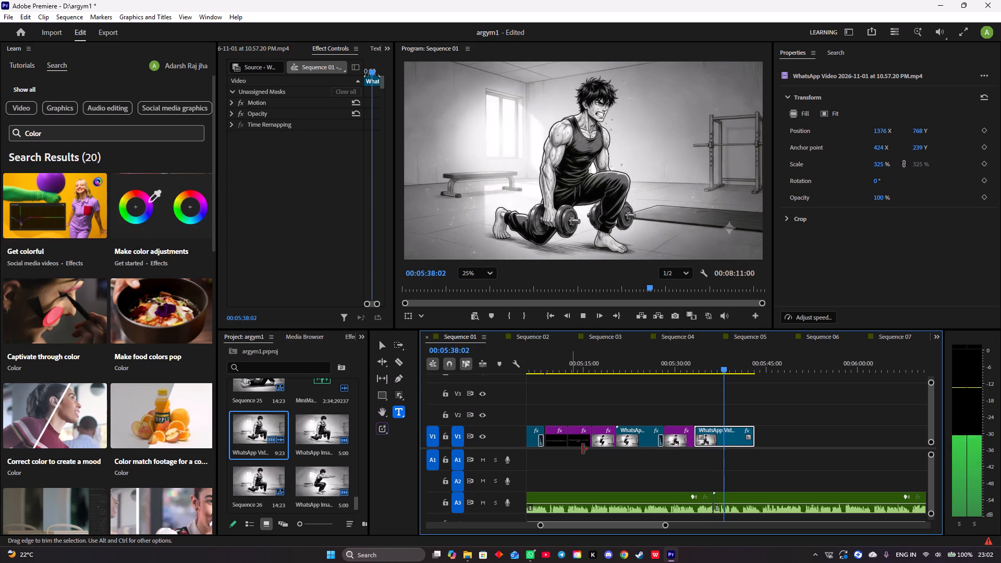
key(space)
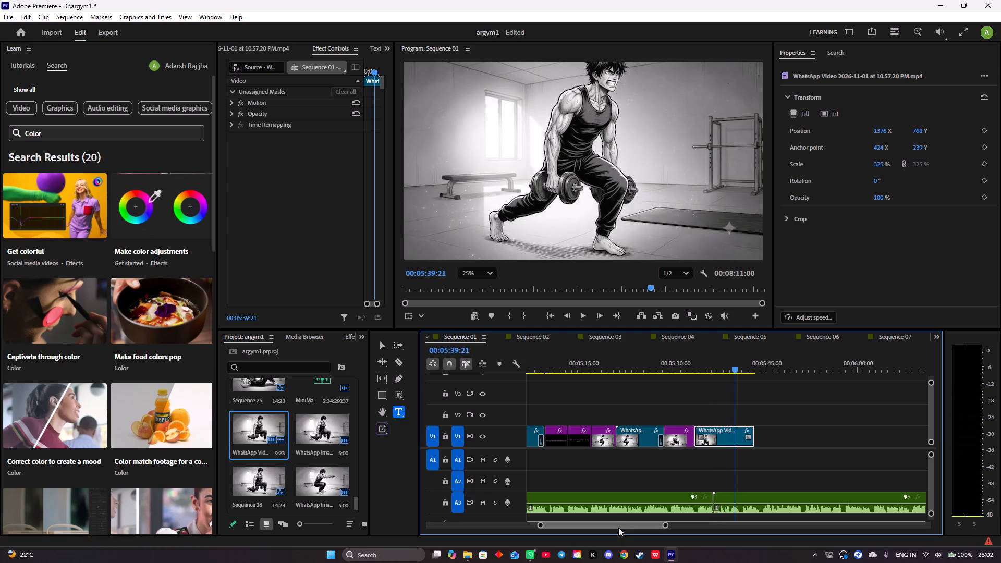
click(597, 429)
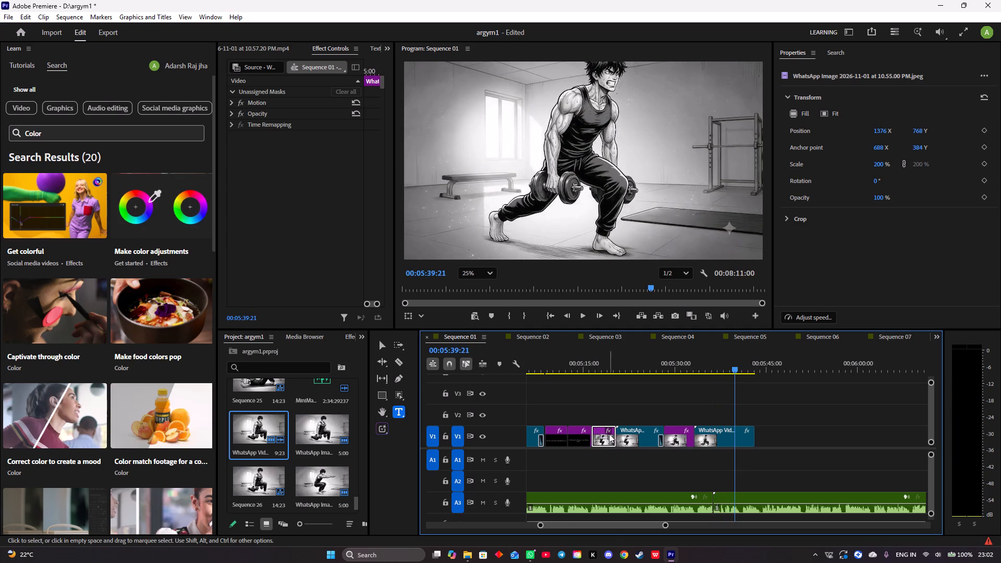
drag(614, 431, 608, 432)
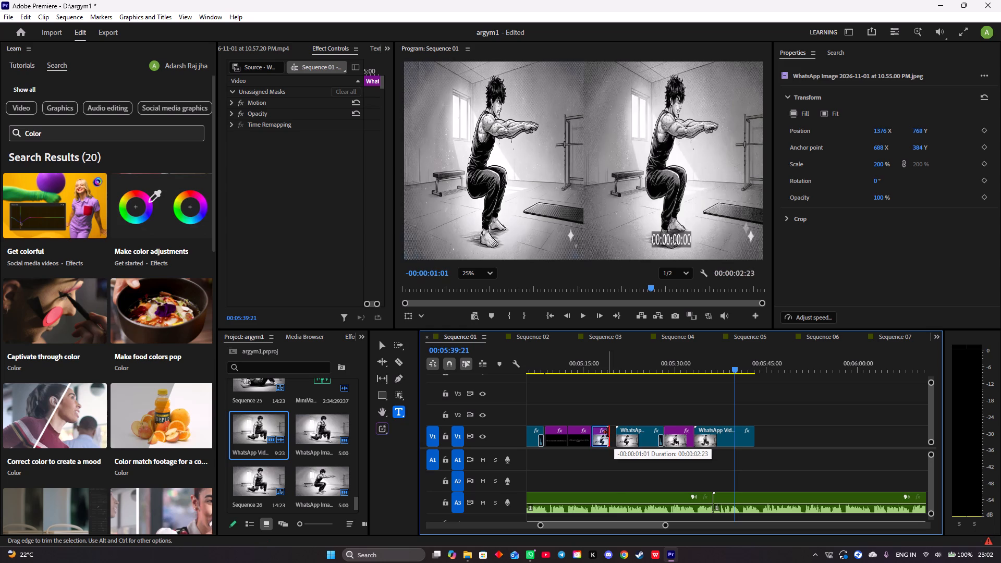
drag(608, 432, 606, 432)
Move the squat video and the lunge image earlier on V1 to close the gaps after the shortened squat image.
drag(628, 430, 621, 430)
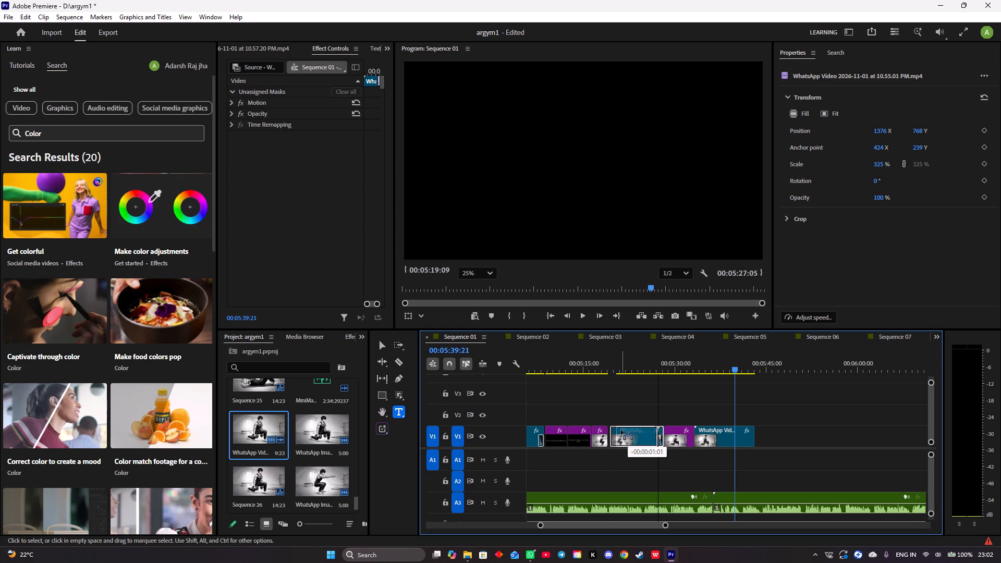
drag(621, 430, 618, 430)
drag(672, 430, 670, 430)
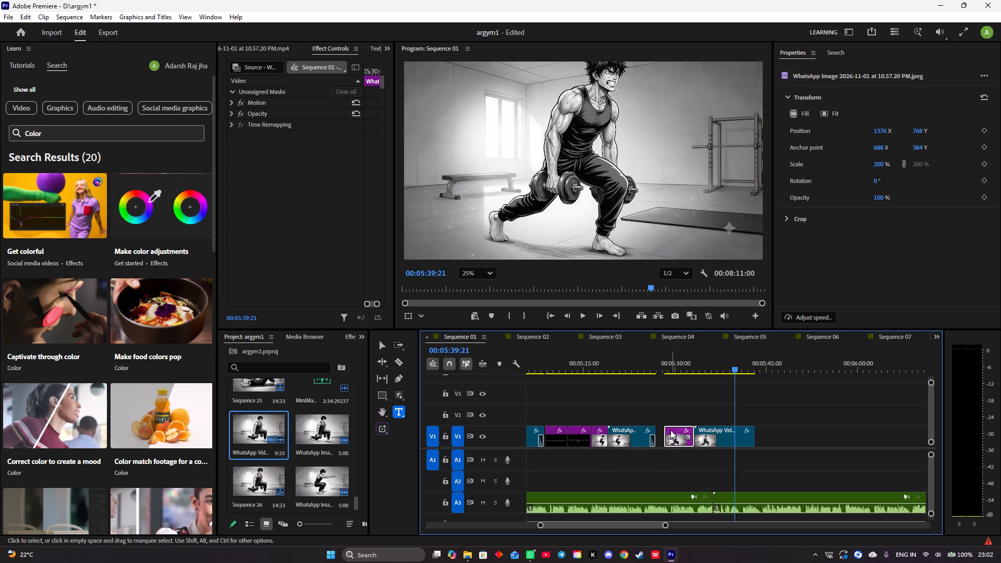
drag(670, 430, 667, 430)
Shorten the lunge image slightly at its end and move the lunge video directly against it.
drag(686, 430, 685, 430)
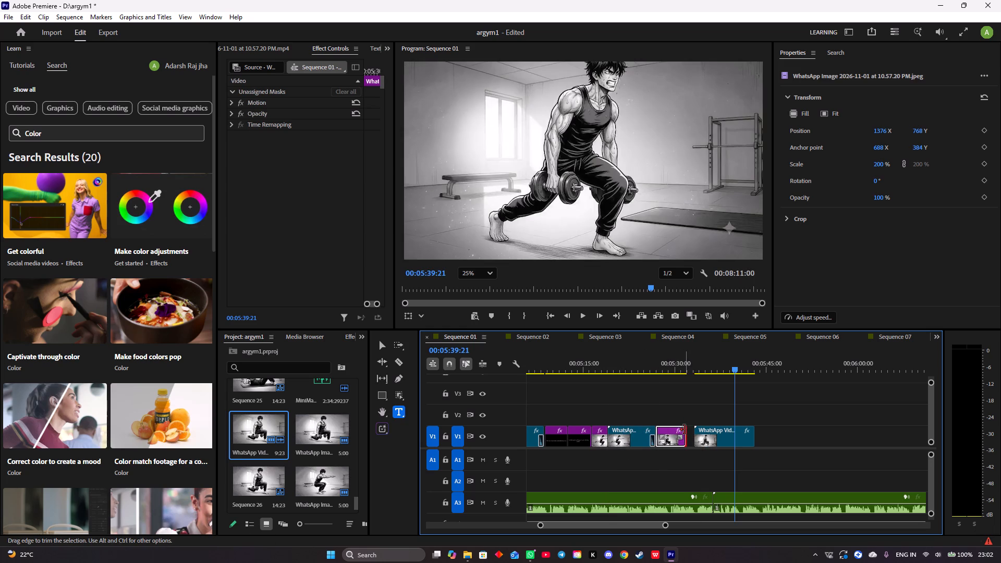
drag(685, 430, 681, 431)
drag(706, 430, 699, 428)
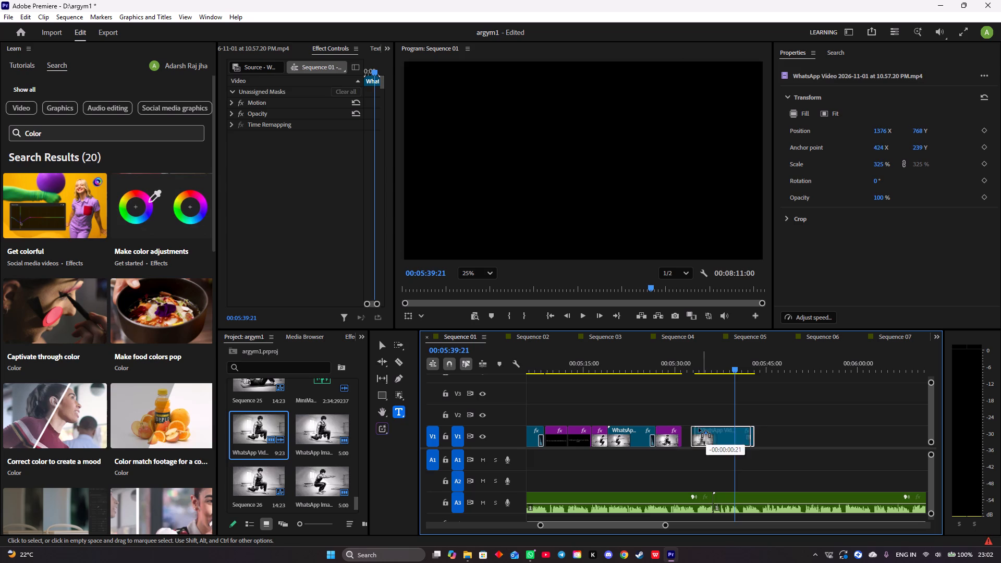
drag(699, 428, 691, 427)
Play back the section to find the cut point and trim the lunge video's end to about 00:05:36:17.
drag(733, 368, 576, 385)
key(space)
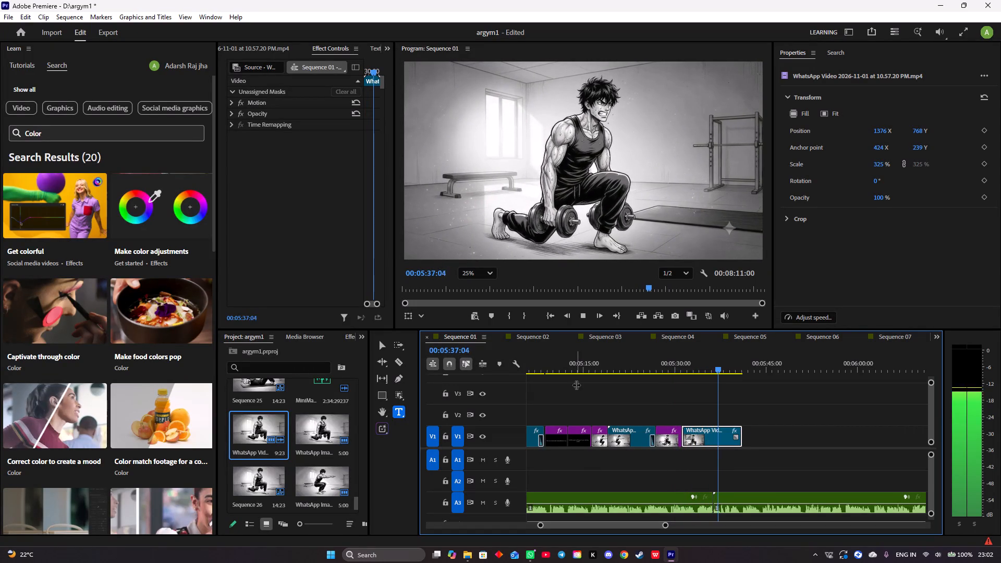
key(space)
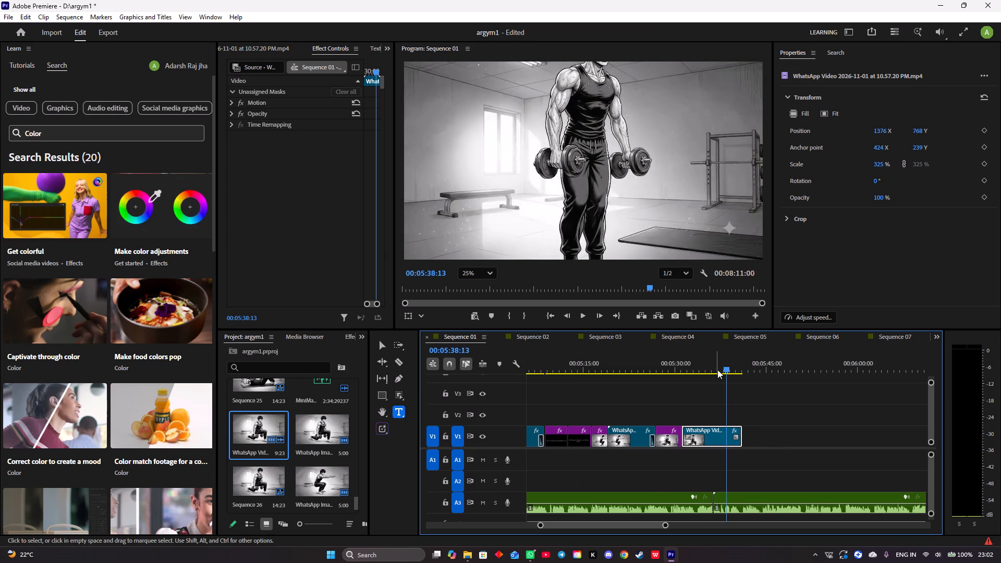
drag(728, 366, 708, 368)
key(space)
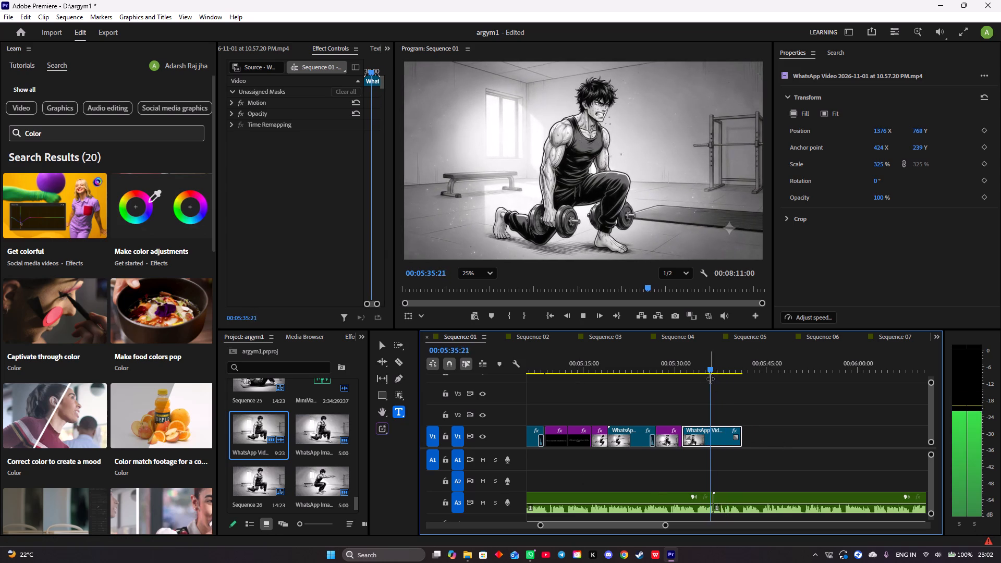
key(space)
drag(740, 426, 729, 426)
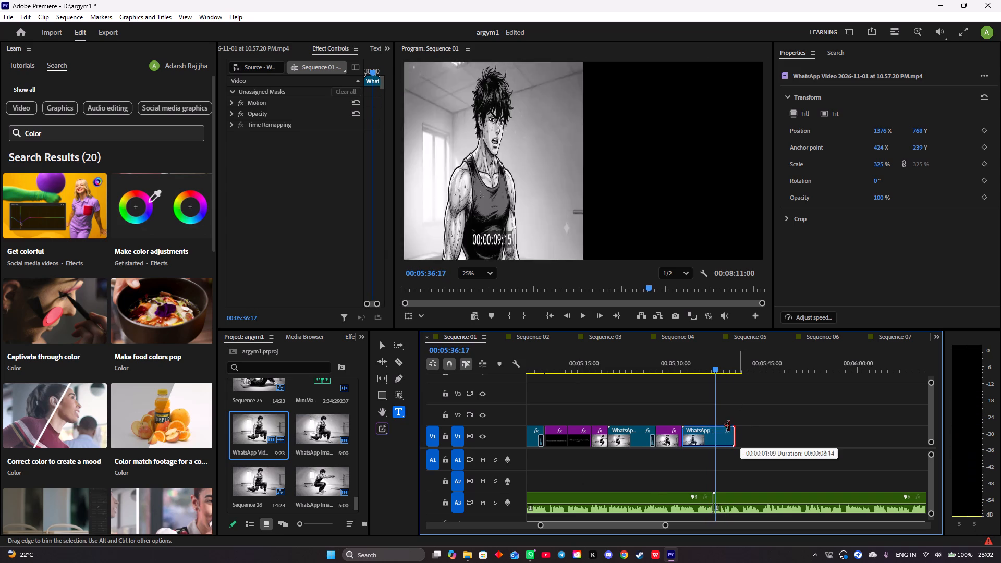
drag(729, 426, 713, 424)
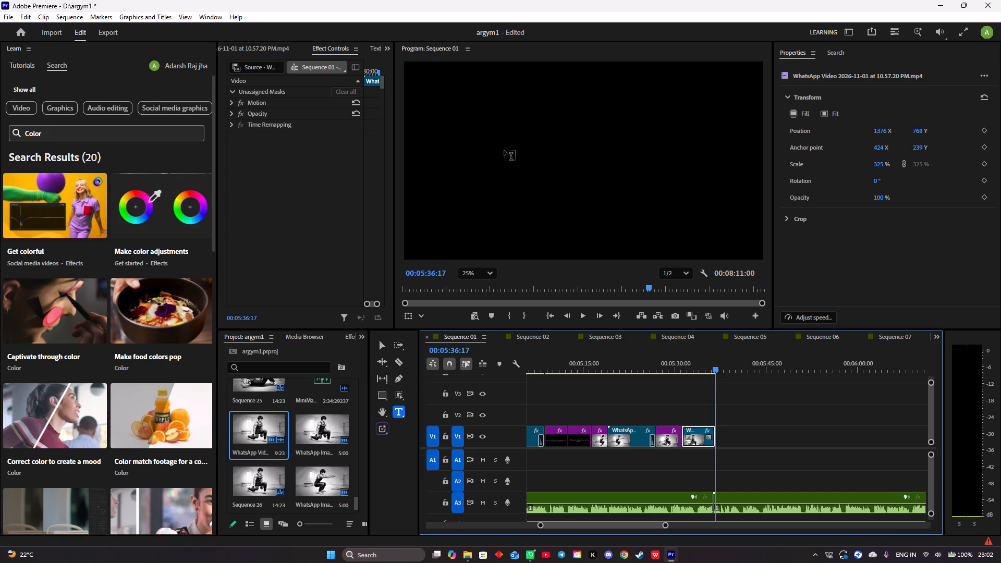
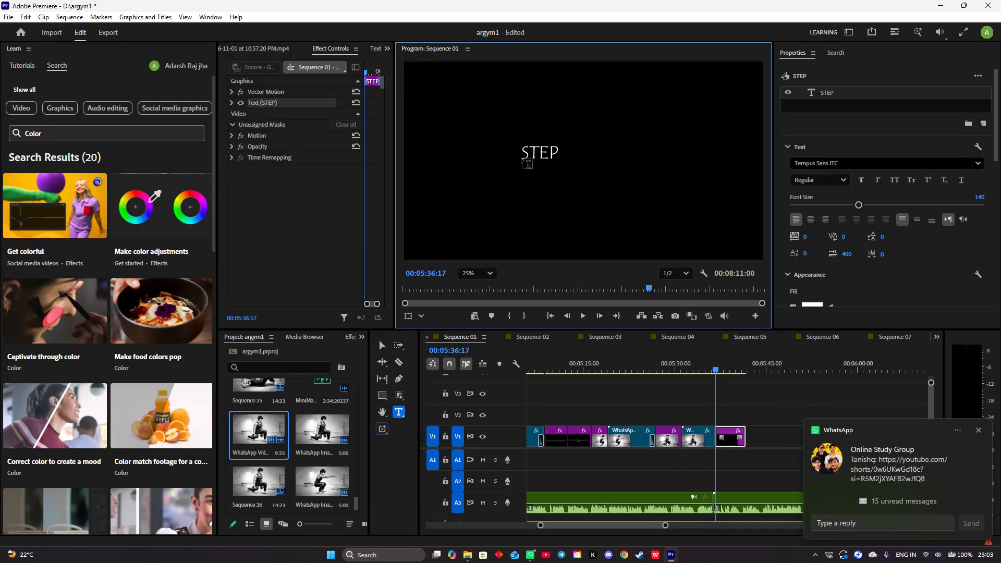
Complete the title text after the lunge video so that it reads STEP: 05.
text(: 05)
Reposition the STEP: 05 title near the middle of the frame at about X 1147, Y 833.
scroll(879, 204, down, 5)
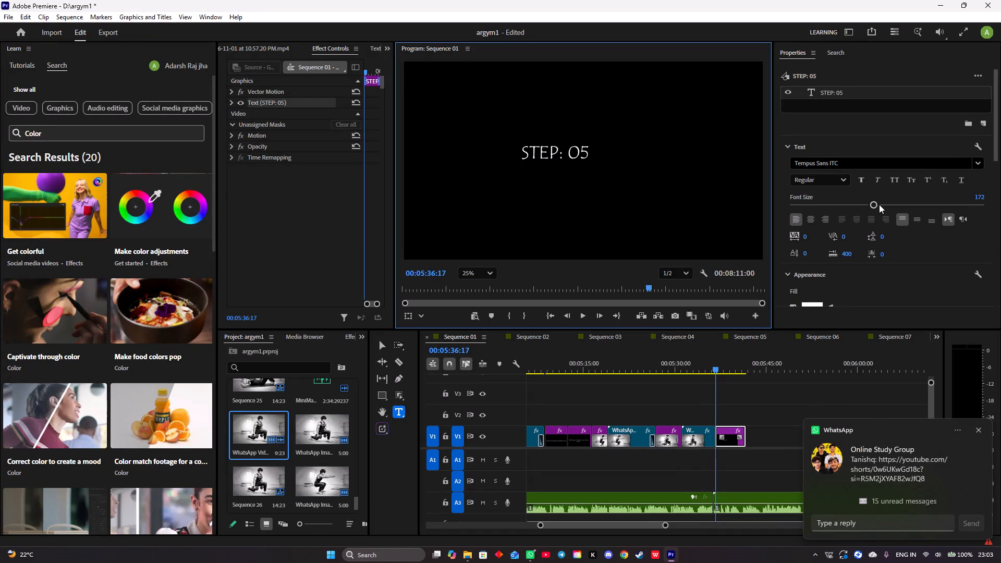
scroll(879, 204, up, 7)
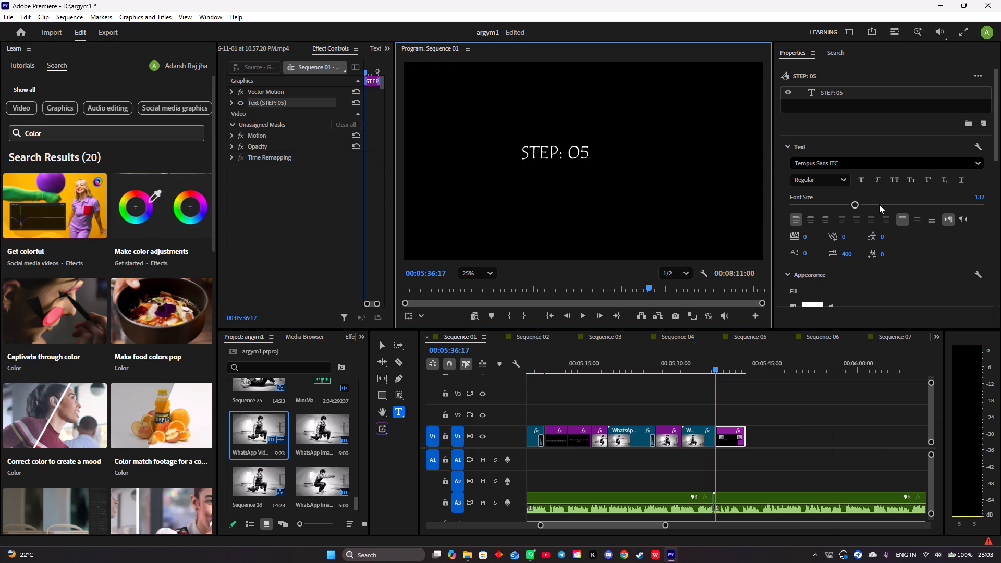
scroll(879, 204, down, 2)
scroll(873, 219, down, 19)
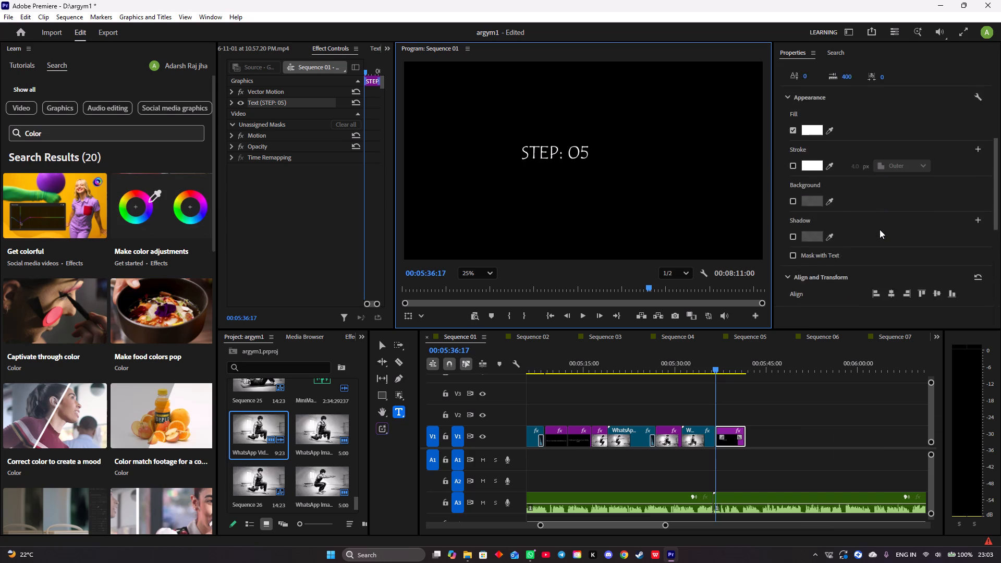
scroll(880, 229, down, 4)
drag(876, 247, 946, 252)
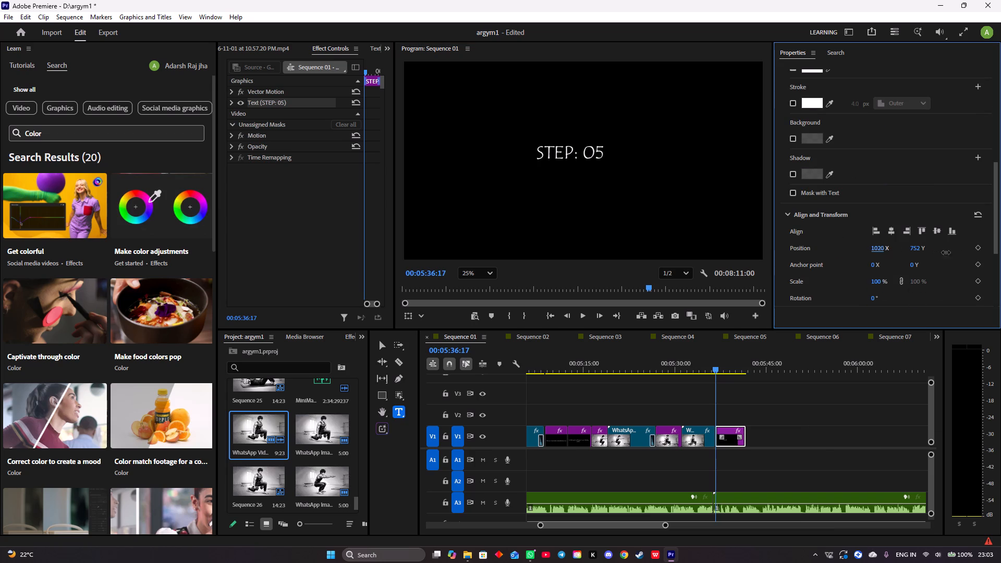
drag(946, 252, 1000, 258)
drag(876, 250, 893, 249)
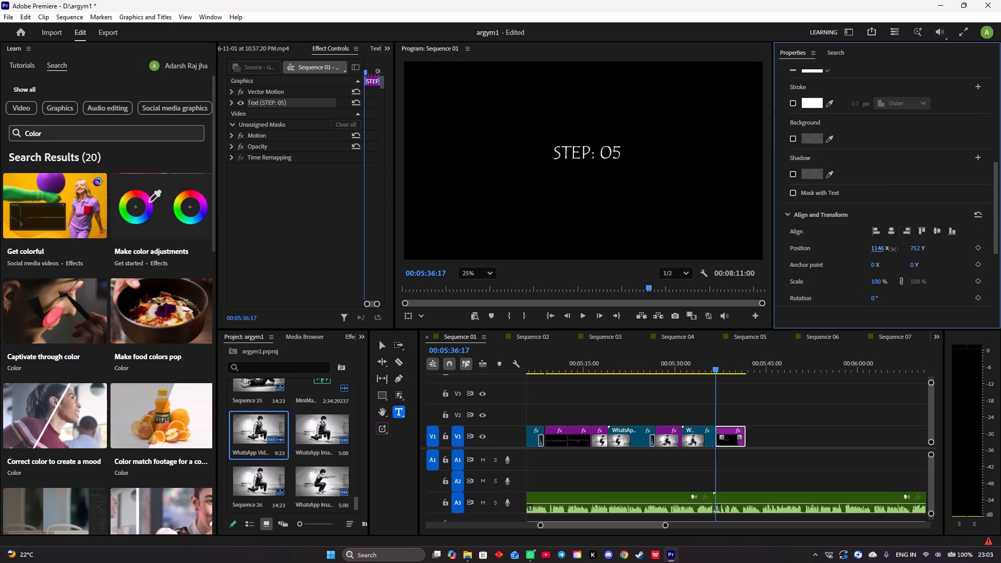
drag(893, 249, 894, 249)
drag(917, 249, 984, 248)
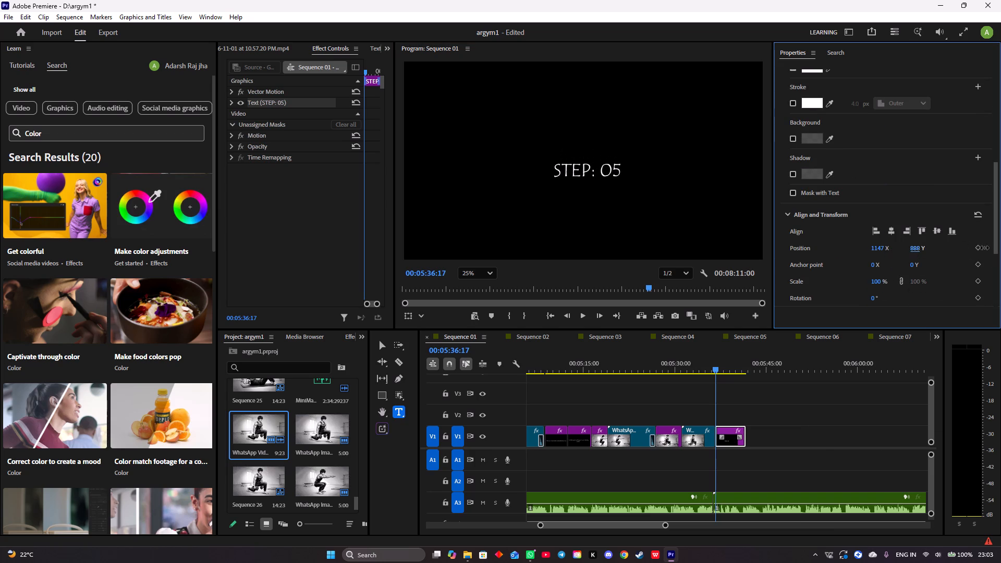
drag(984, 248, 962, 251)
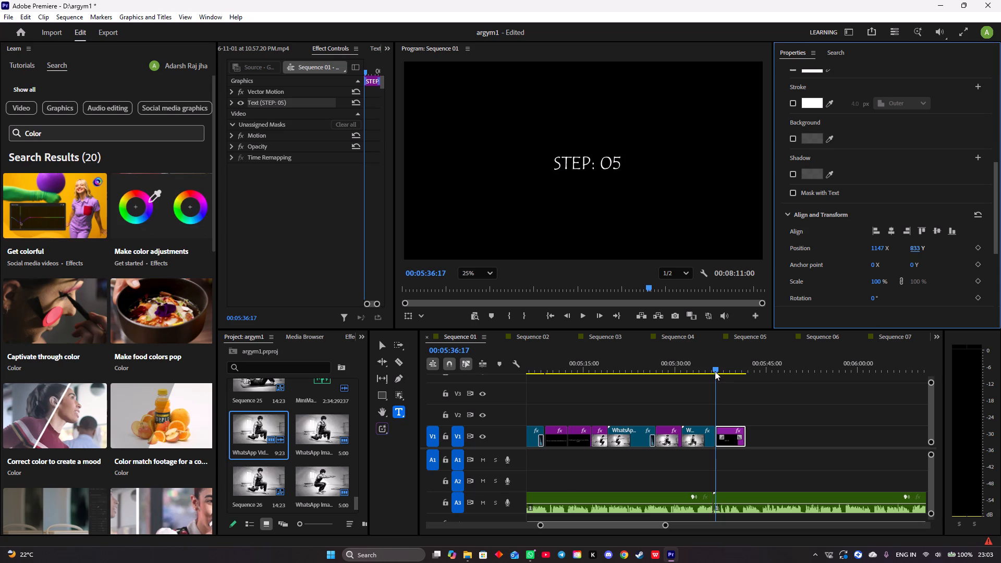
Play back the lunge video's end and the title, and add a transition at the end of the lunge video.
click(715, 371)
key(space)
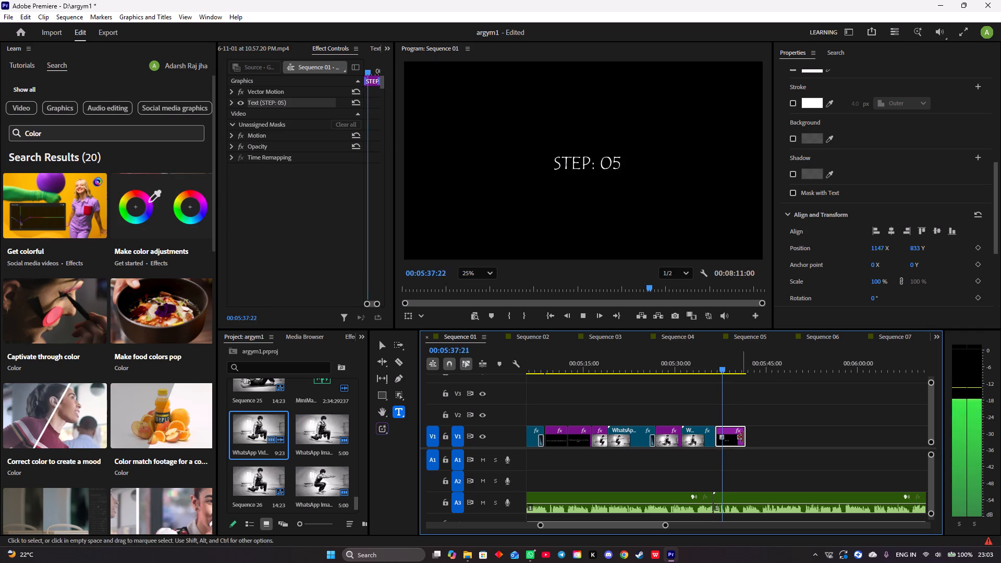
key(space)
drag(723, 366, 701, 368)
key(space)
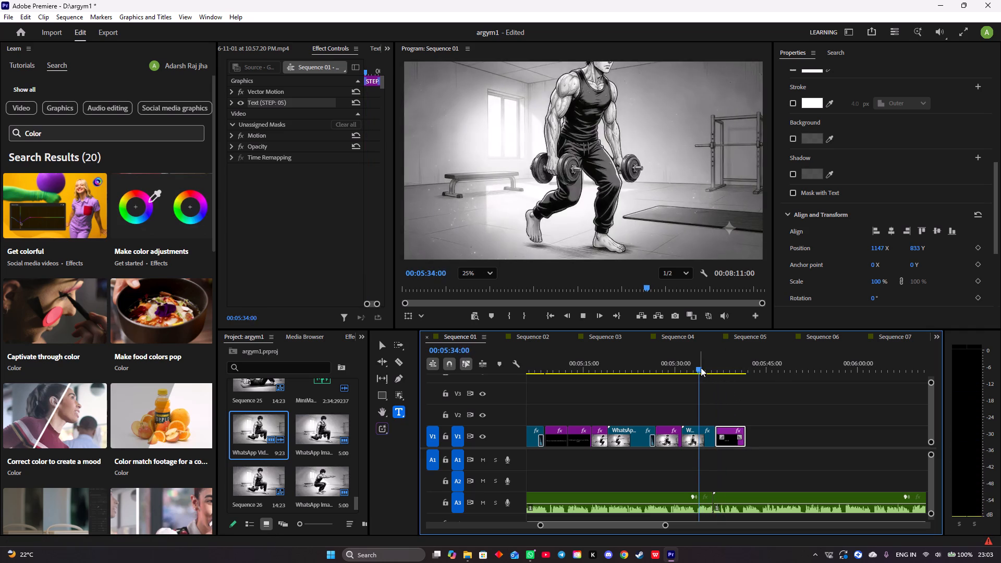
key(space)
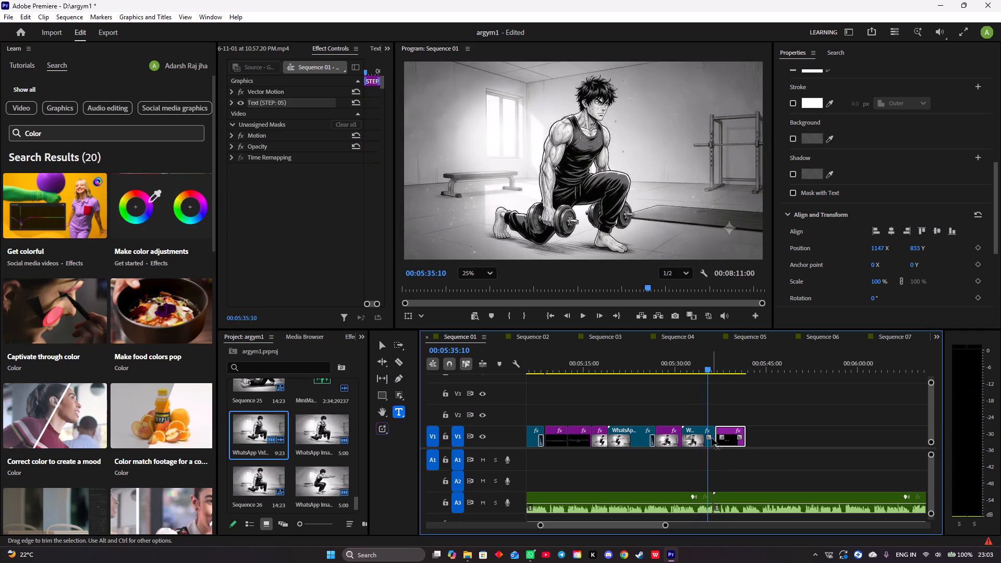
click(710, 439)
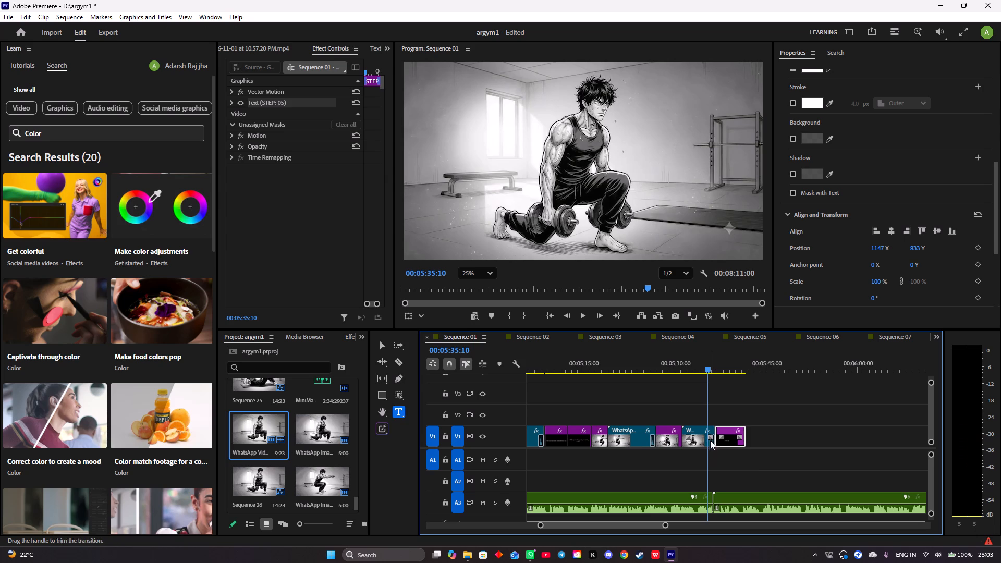
Play back the new transition and title, and trim the STEP: 05 title's end to 00:05:37:19.
key(space)
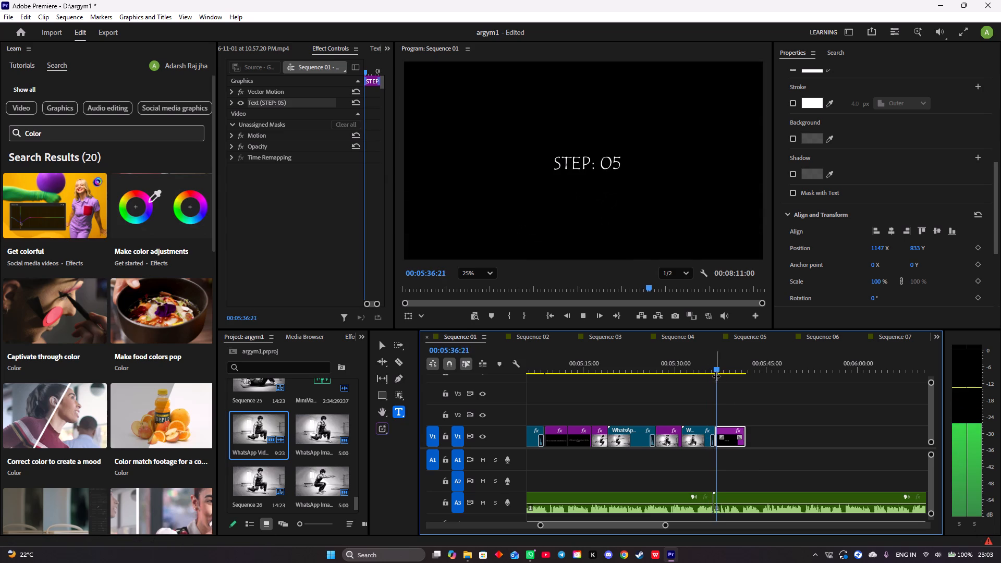
key(space)
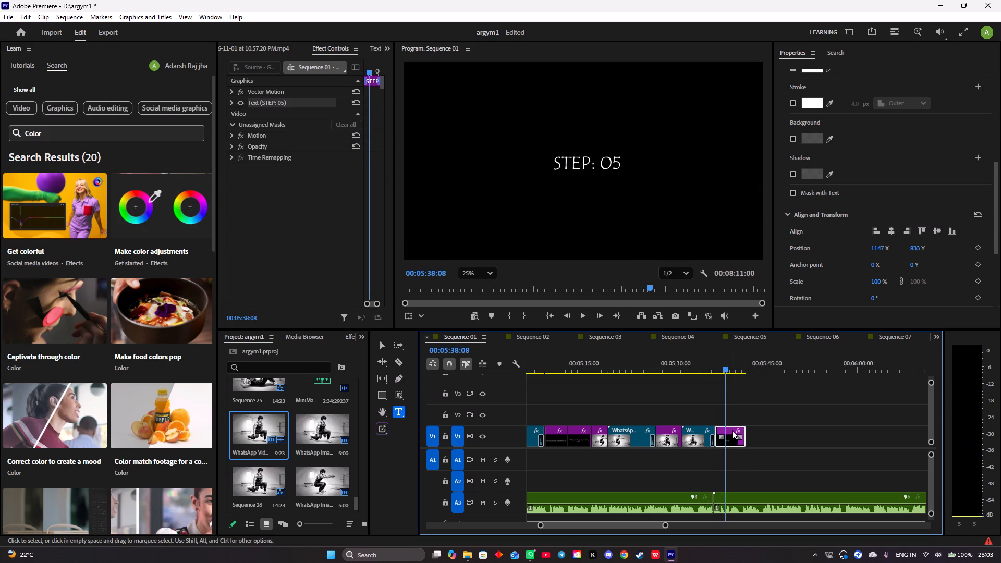
drag(727, 367, 722, 368)
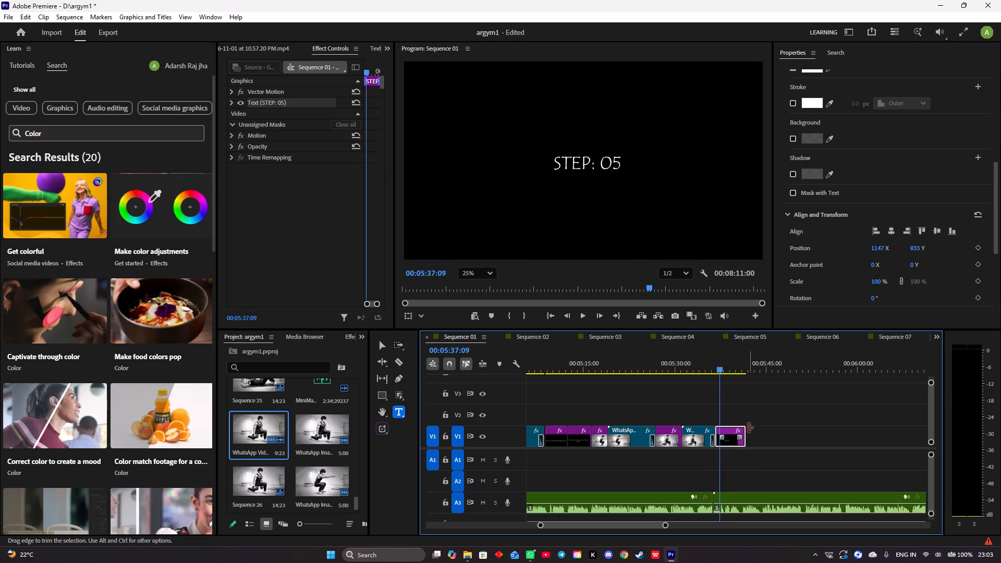
key(space)
key(space)
drag(742, 428, 735, 428)
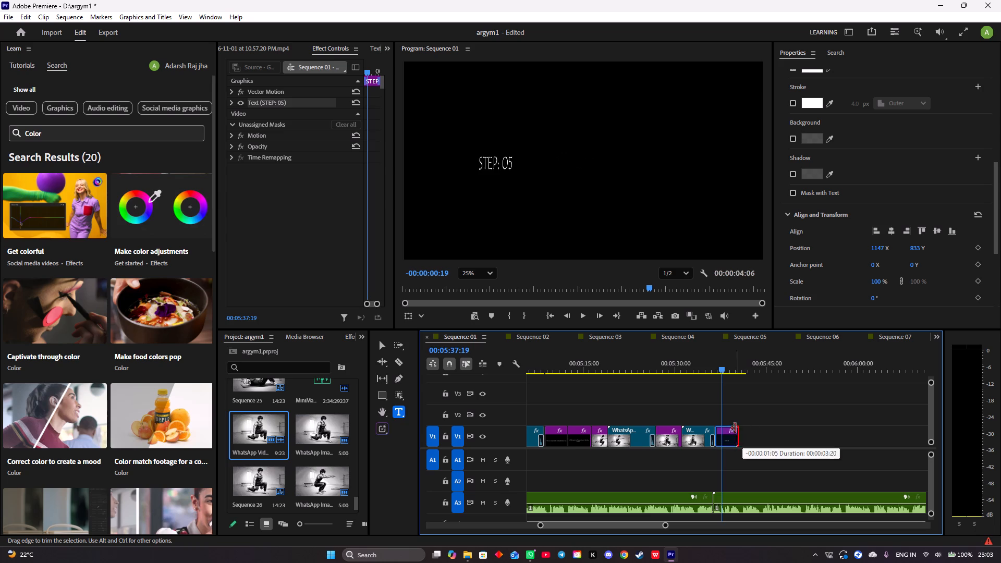
drag(735, 428, 722, 425)
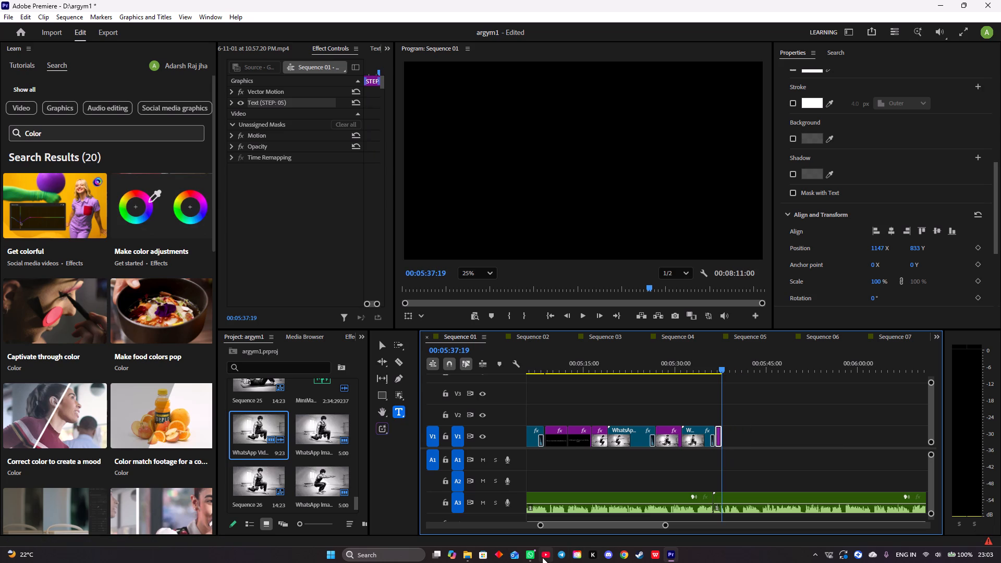
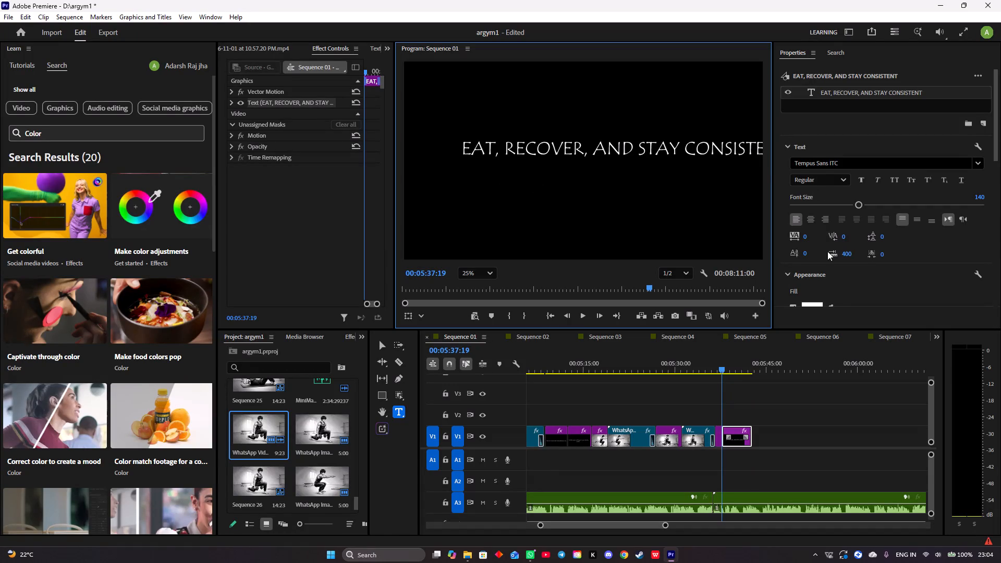
Reposition the EAT, RECOVER, AND STAY CONSISTENT title to X 152, Y 769 so the whole line fits in the frame.
scroll(826, 251, down, 20)
scroll(826, 251, down, 6)
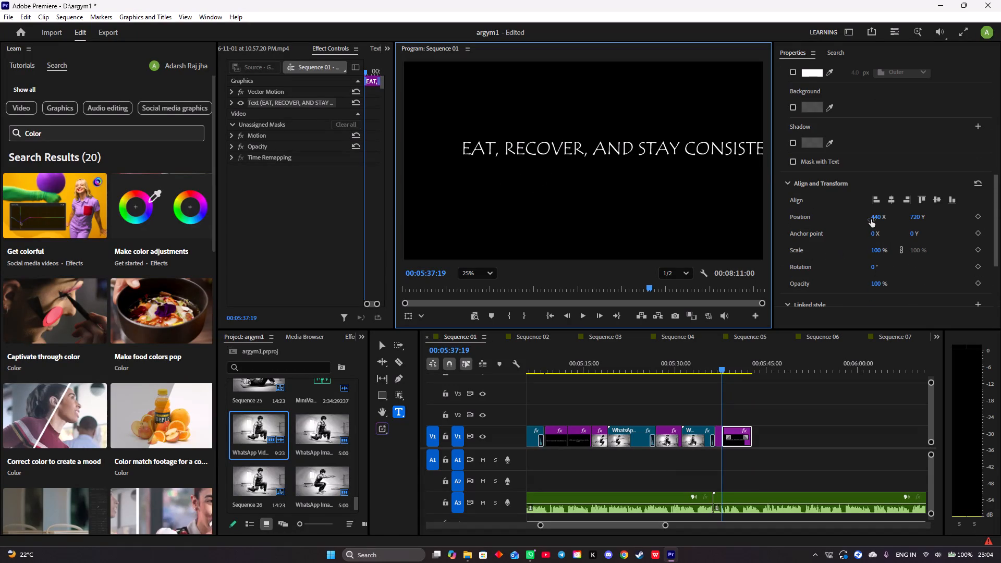
drag(879, 219, 820, 223)
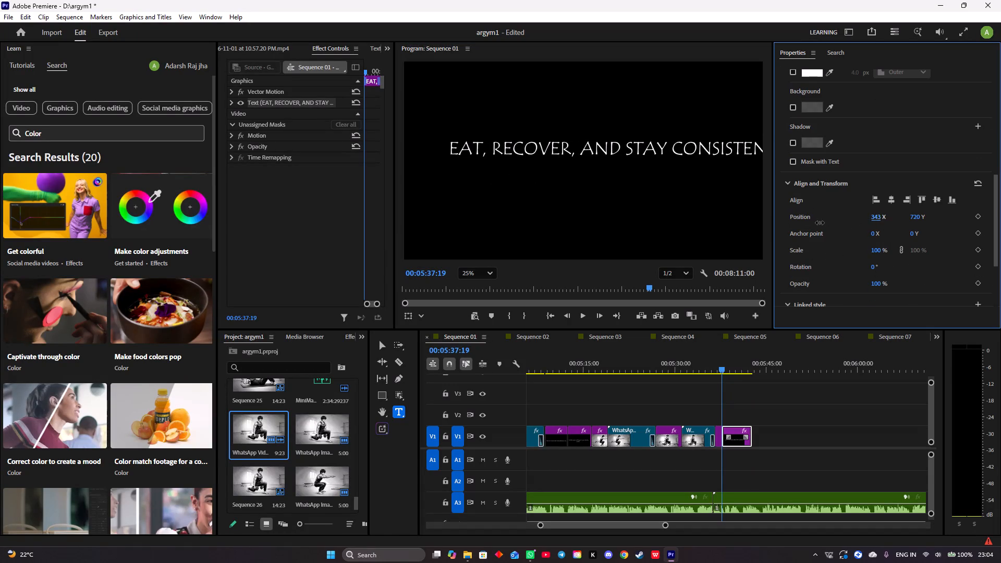
drag(820, 223, 740, 226)
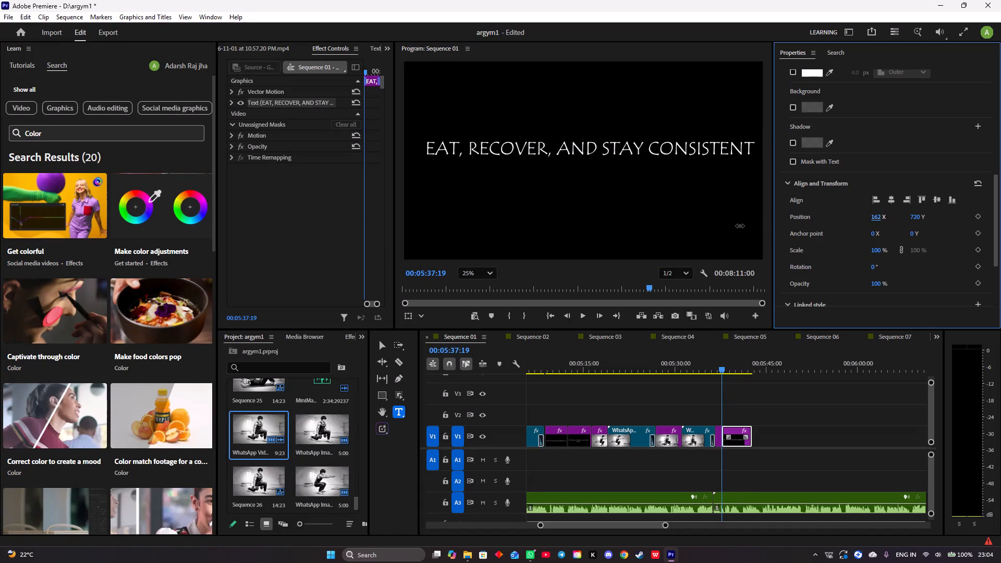
drag(740, 226, 736, 227)
drag(910, 217, 916, 218)
drag(911, 217, 943, 223)
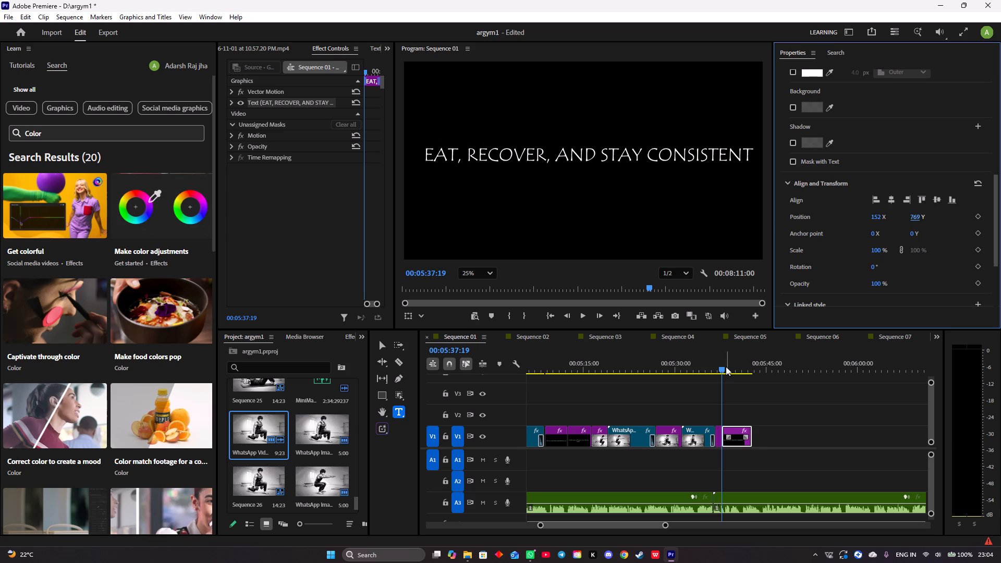
Play back the STEP: 05 and EAT, RECOVER, AND STAY CONSISTENT titles, and trim the latter's end so it lasts about 3 seconds.
drag(723, 368, 706, 369)
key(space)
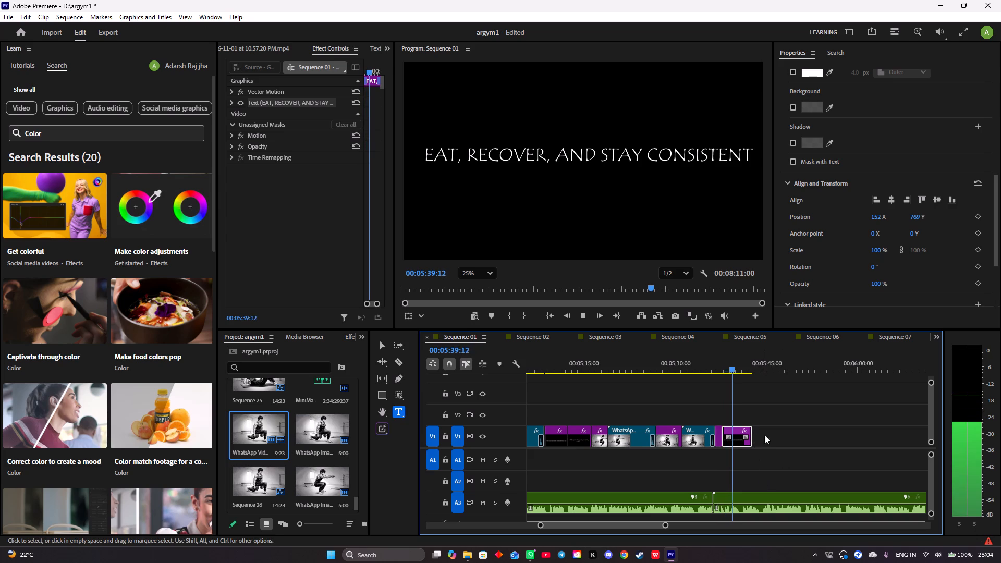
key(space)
drag(752, 435, 743, 436)
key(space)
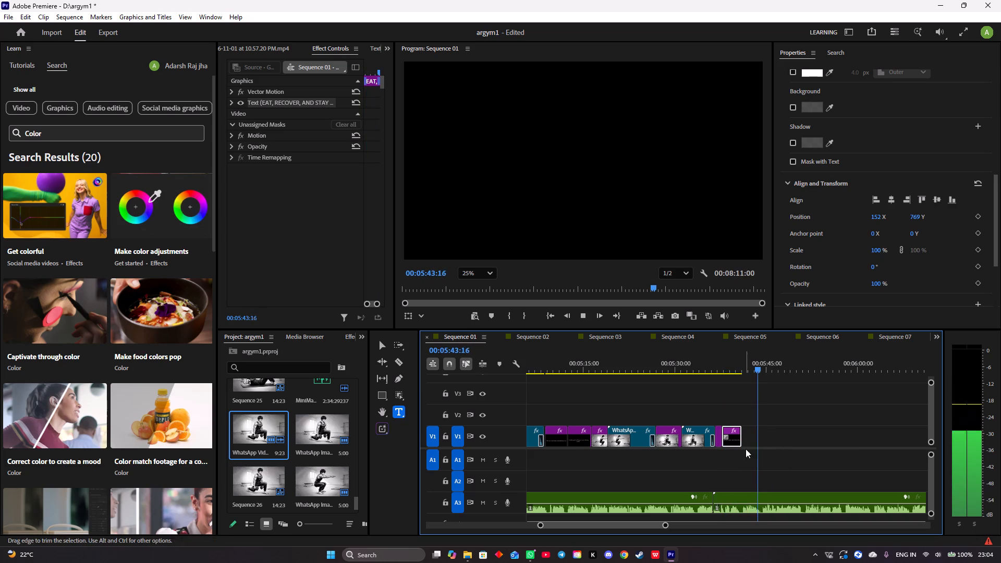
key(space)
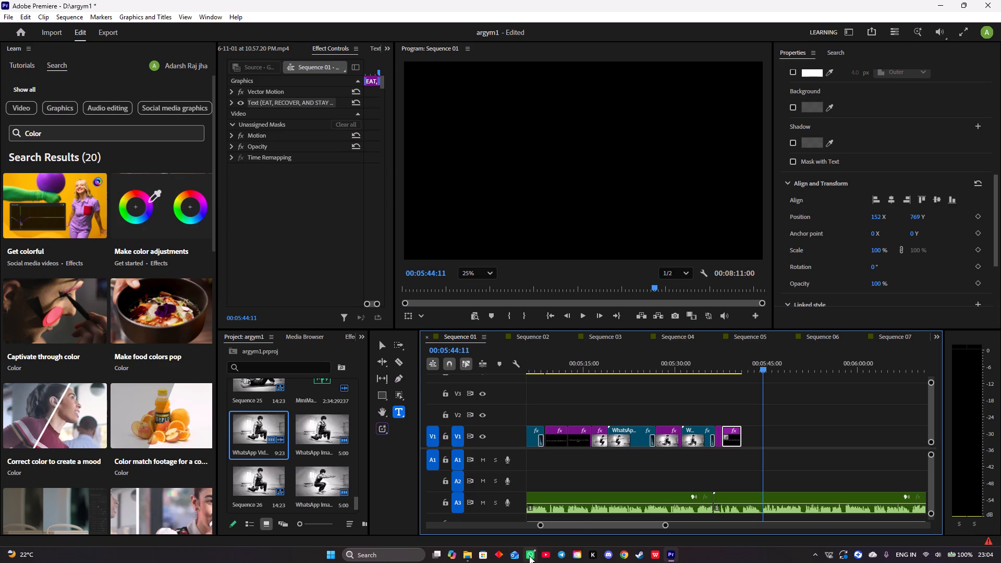
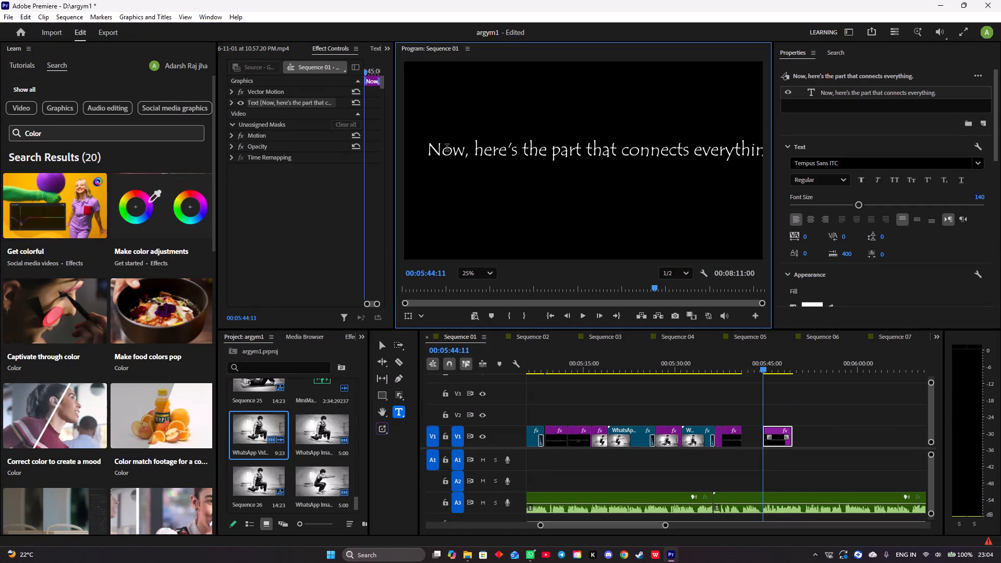
Reposition the "Now, here's the part that connects everything" title to about X 50, Y 778, and delete its final period.
scroll(847, 274, down, 20)
scroll(847, 274, down, 6)
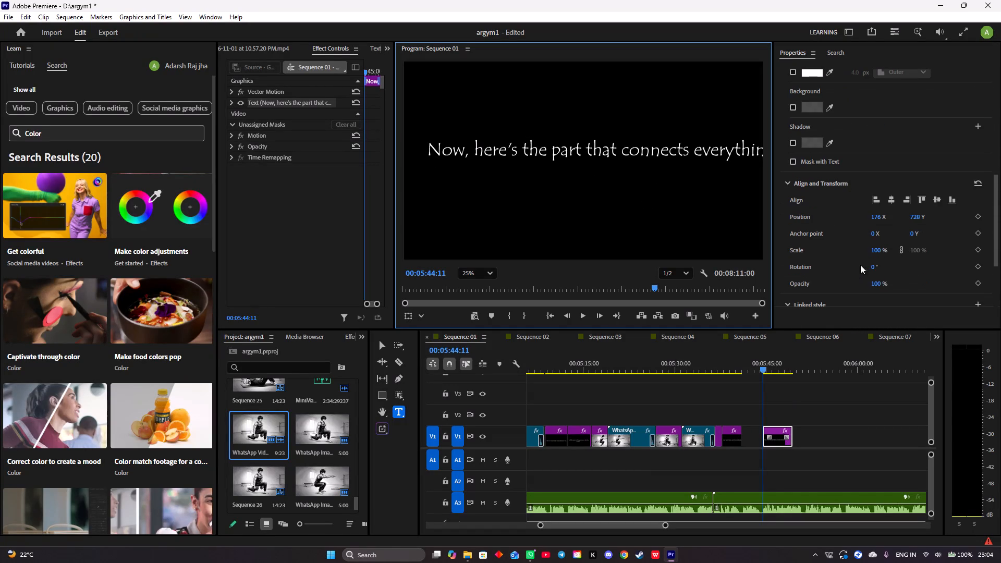
drag(877, 214, 841, 220)
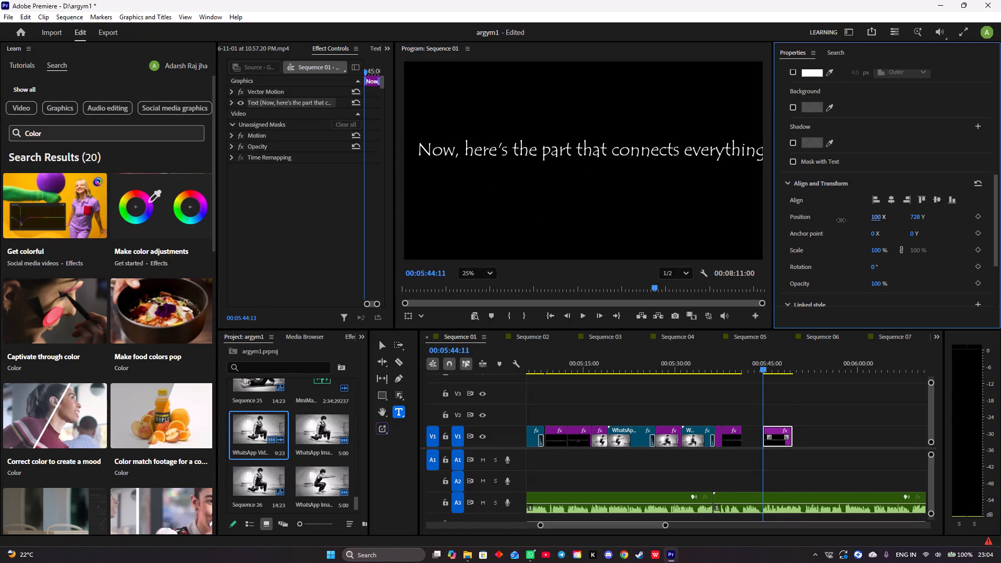
drag(841, 220, 820, 222)
click(759, 149)
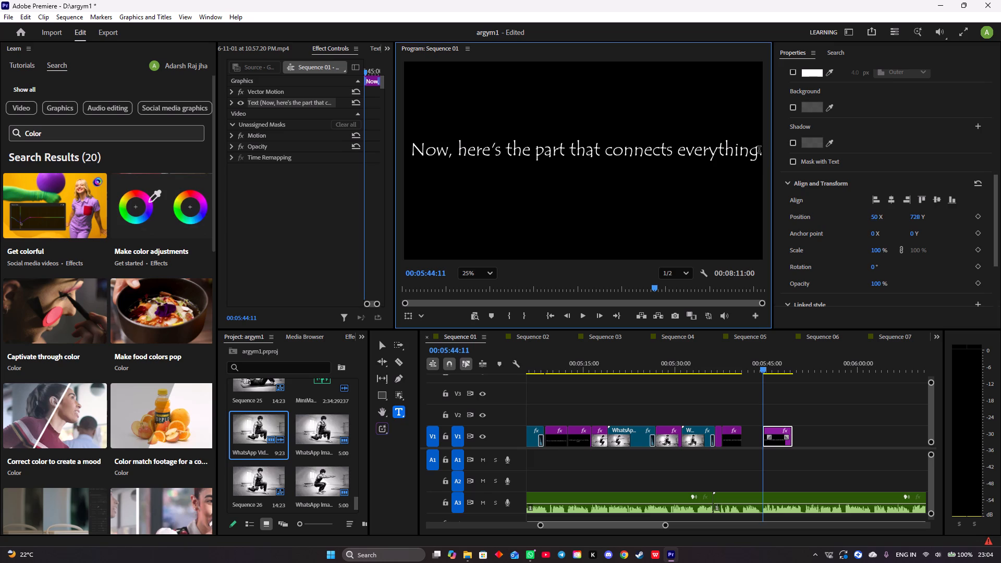
key(Right)
key(BackSpace)
drag(915, 215, 945, 217)
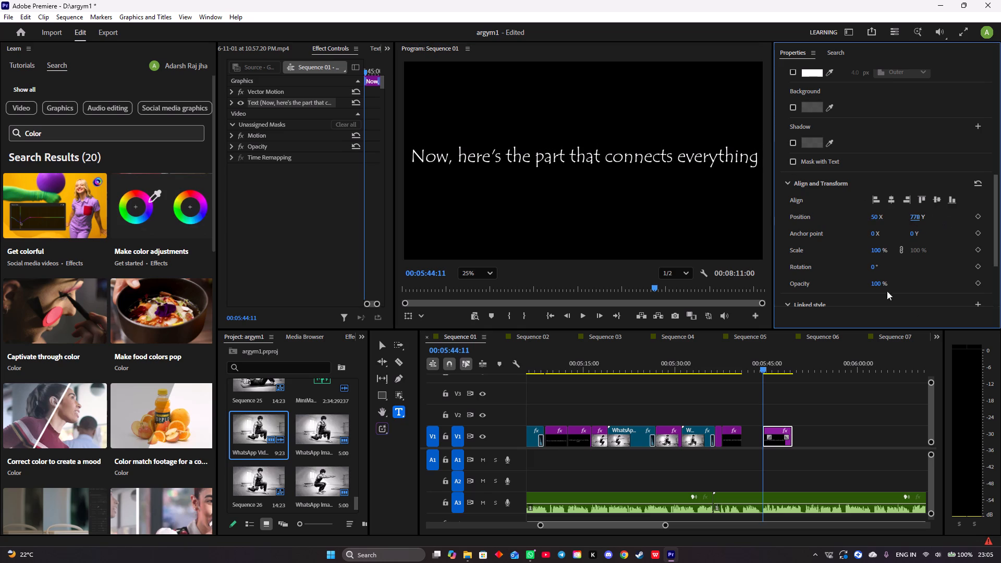
Move the "Now, here's the part that connects everything" title clip on V1 directly against the end of the EAT, RECOVER, AND STAY CONSISTENT title.
drag(760, 368, 738, 368)
drag(773, 430, 755, 427)
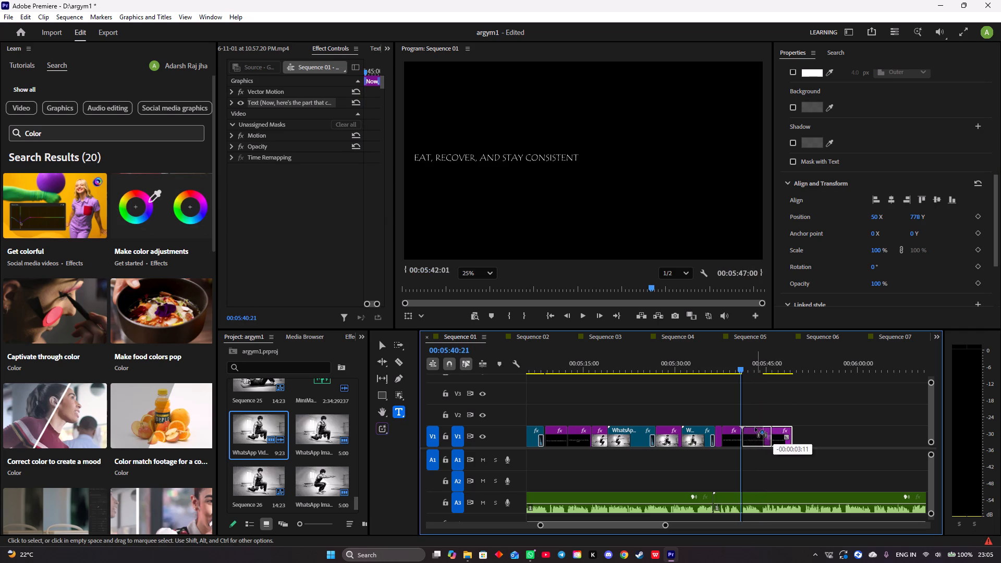
drag(755, 427, 754, 427)
Play back the moved title, trim its end to about 00:05:44:06, and play on past the new end.
drag(739, 373, 725, 372)
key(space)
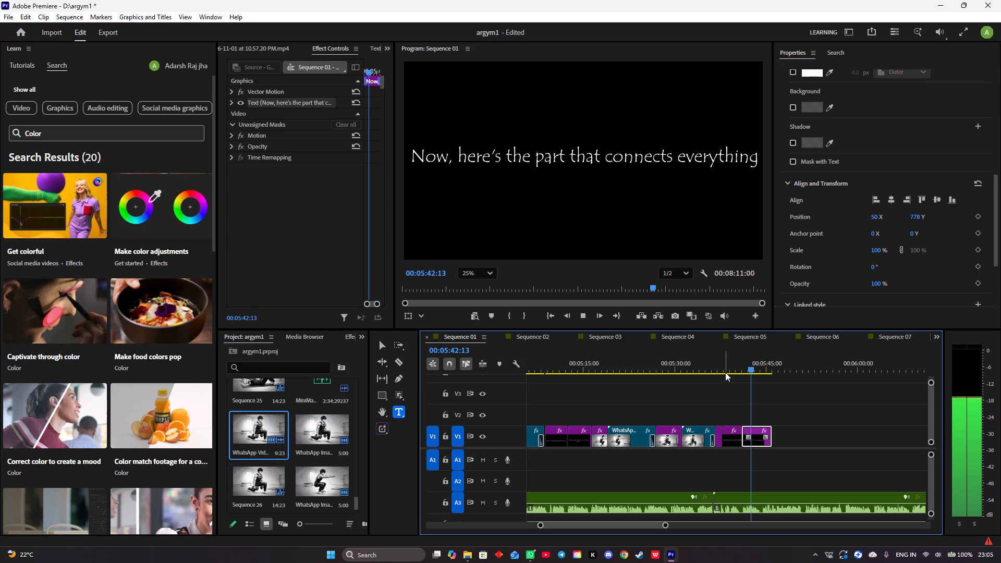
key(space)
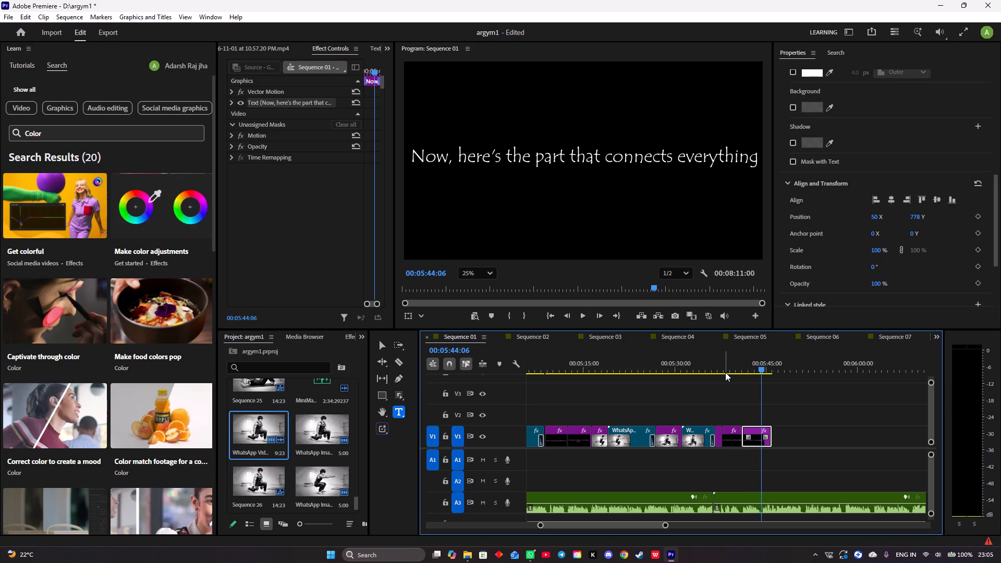
drag(772, 433, 769, 434)
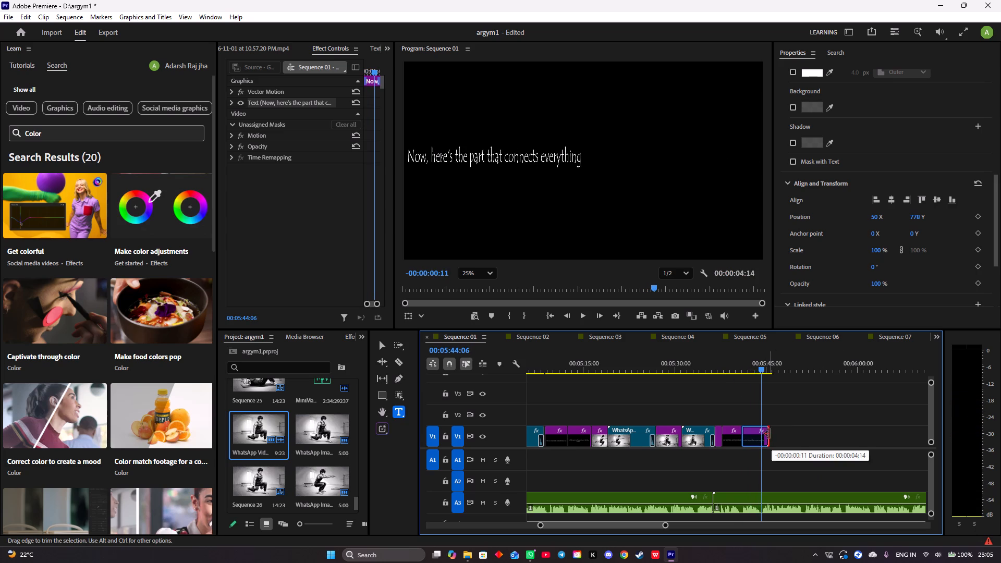
drag(769, 434, 763, 434)
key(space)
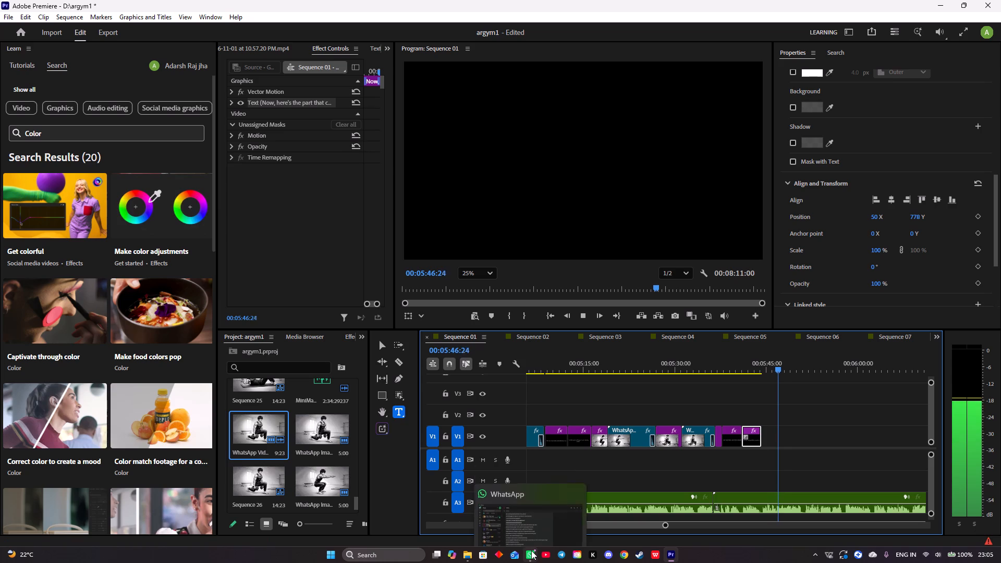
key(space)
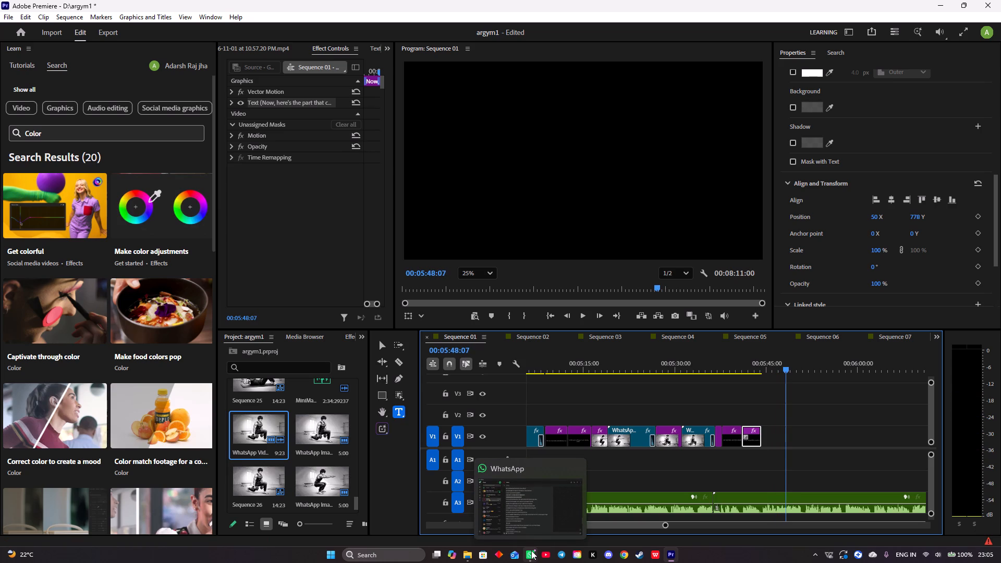
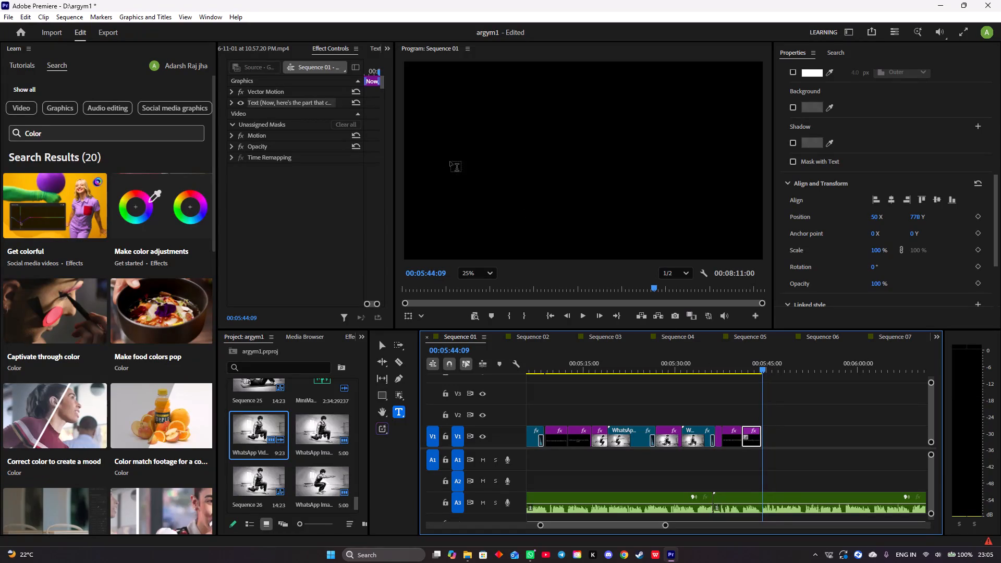
Start a new text title in the frame at 00:05:44:09, directly after the "Now, here's the part that" title.
click(431, 152)
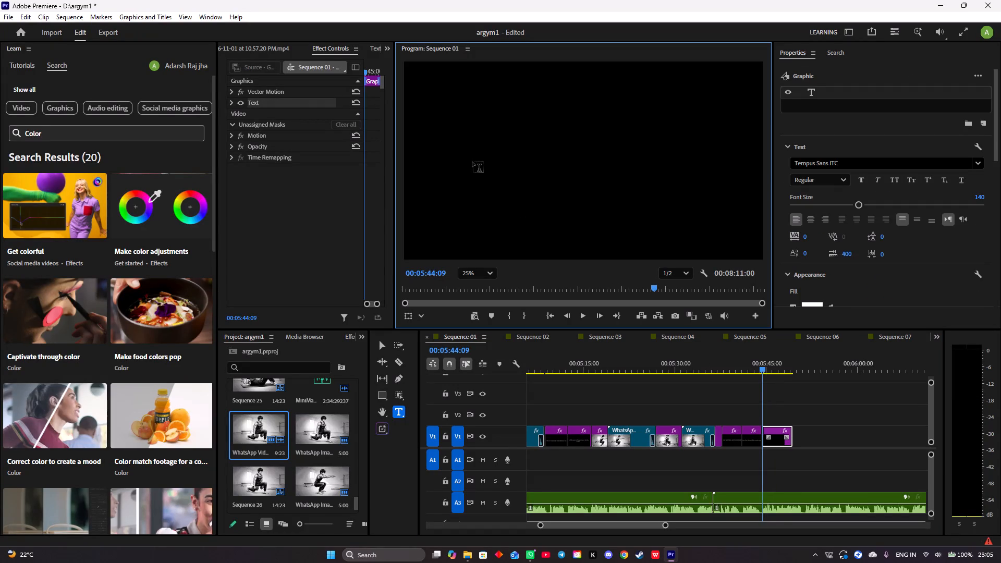
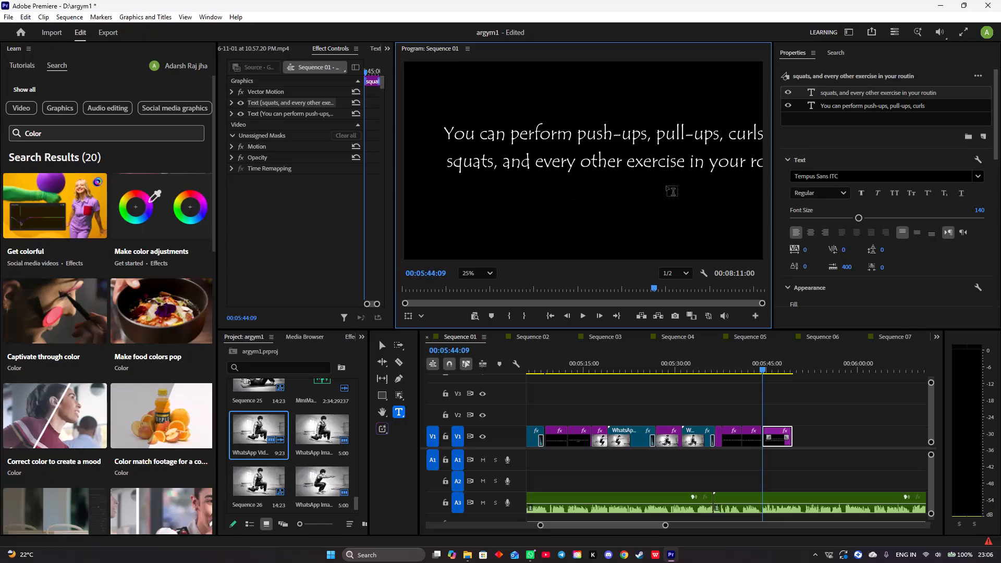
Reposition the text line "You can perform push-ups, pull-ups, curls" to about X 216, Y 647.
click(523, 132)
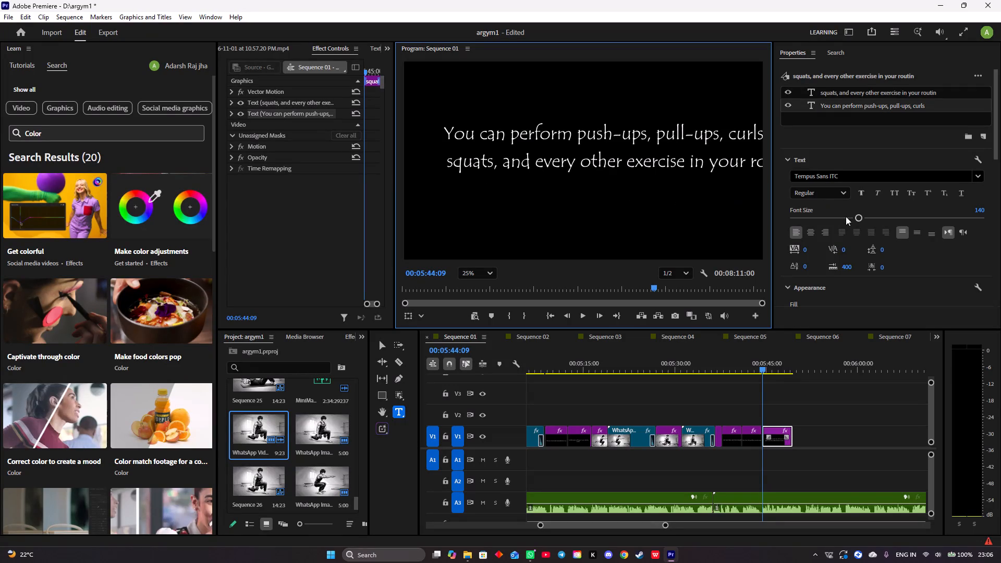
scroll(816, 281, down, 20)
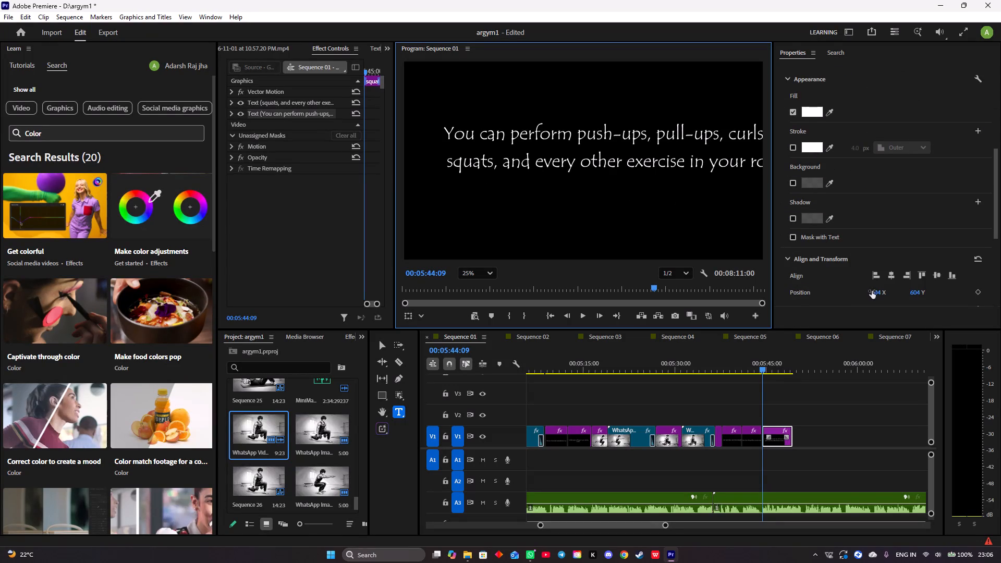
drag(876, 290, 828, 289)
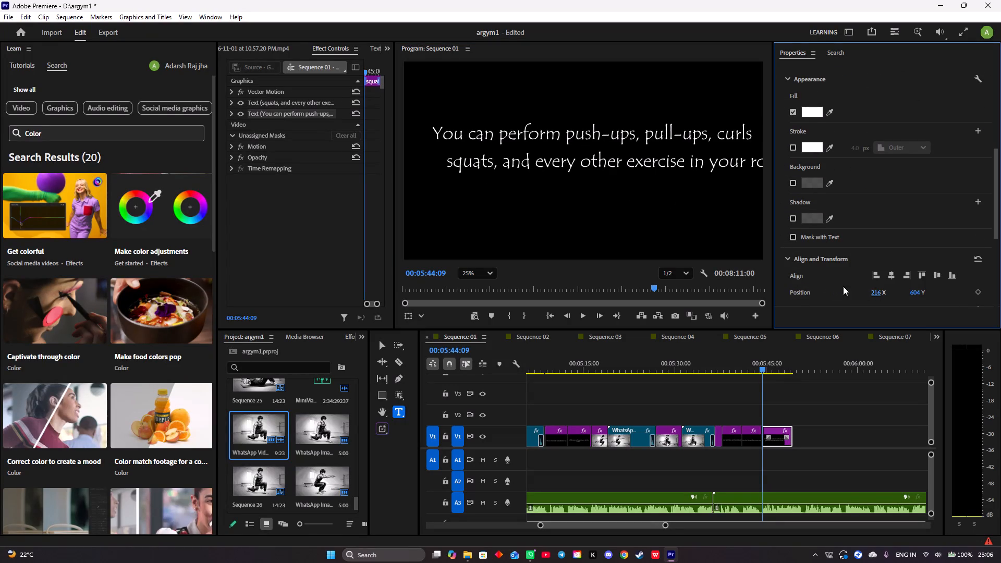
drag(919, 292, 947, 297)
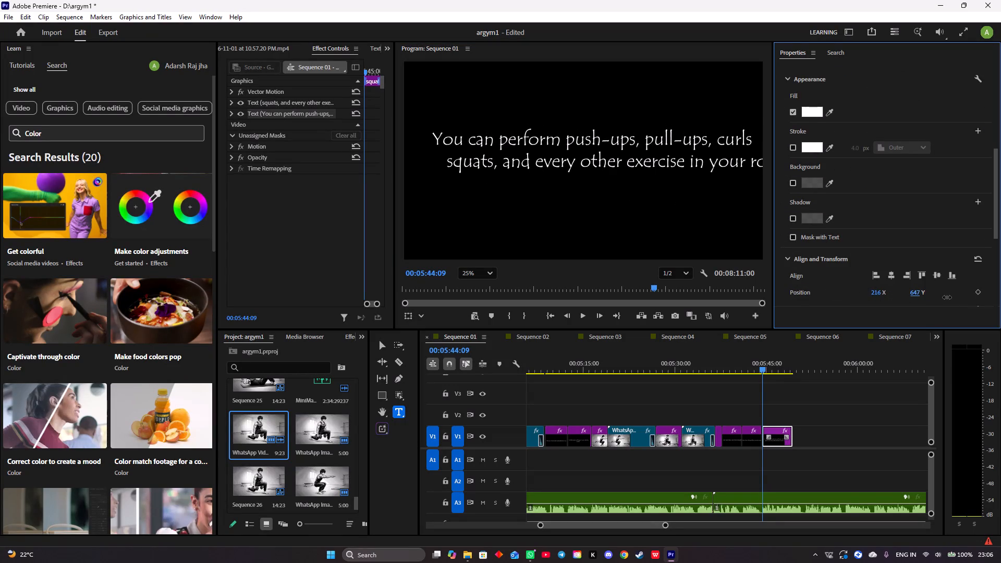
drag(947, 297, 948, 298)
Shift the second text line, "squats, and every other exercise in your routin", horizontally to X 31 so it fits the frame.
click(594, 164)
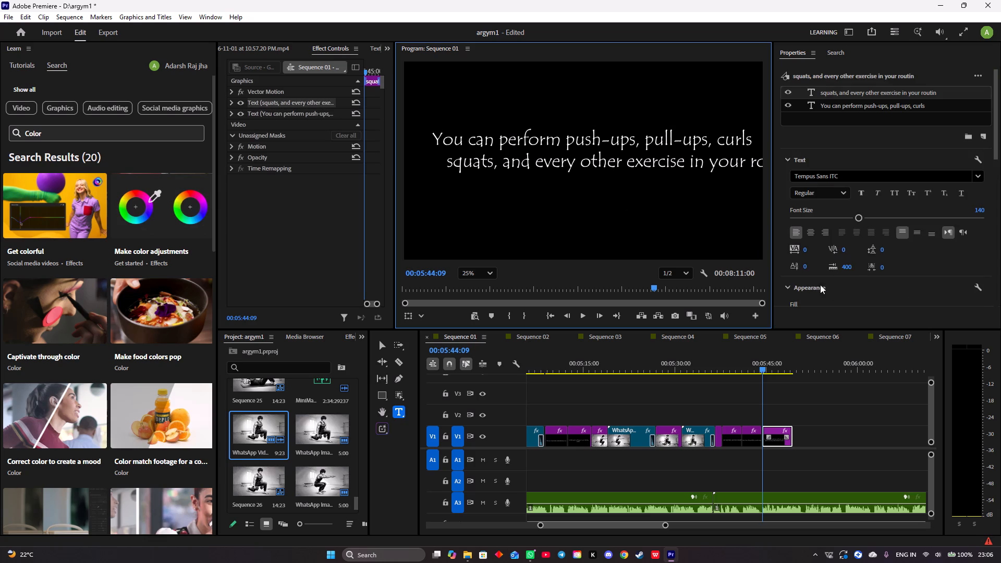
scroll(836, 255, down, 11)
scroll(845, 256, down, 10)
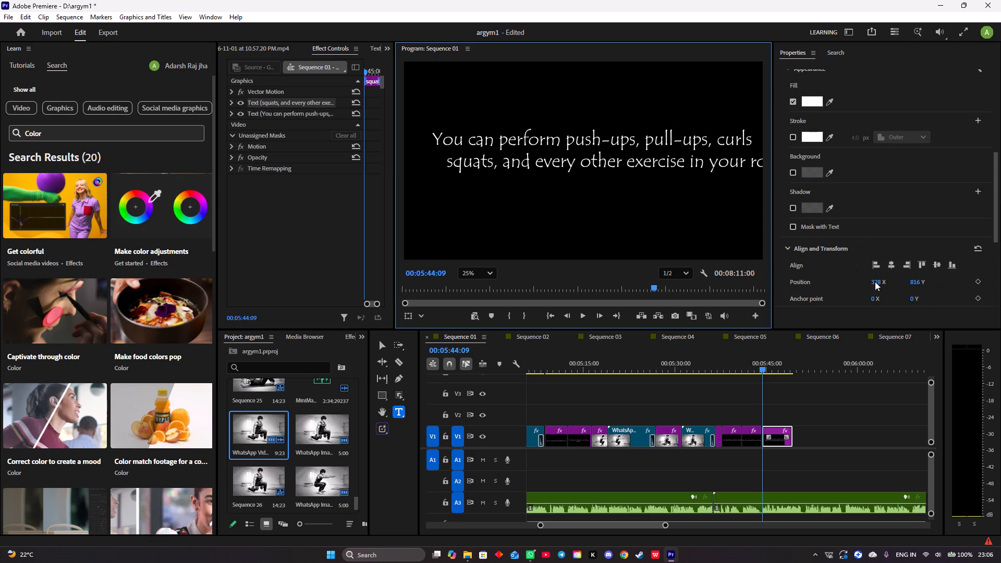
drag(875, 282, 784, 285)
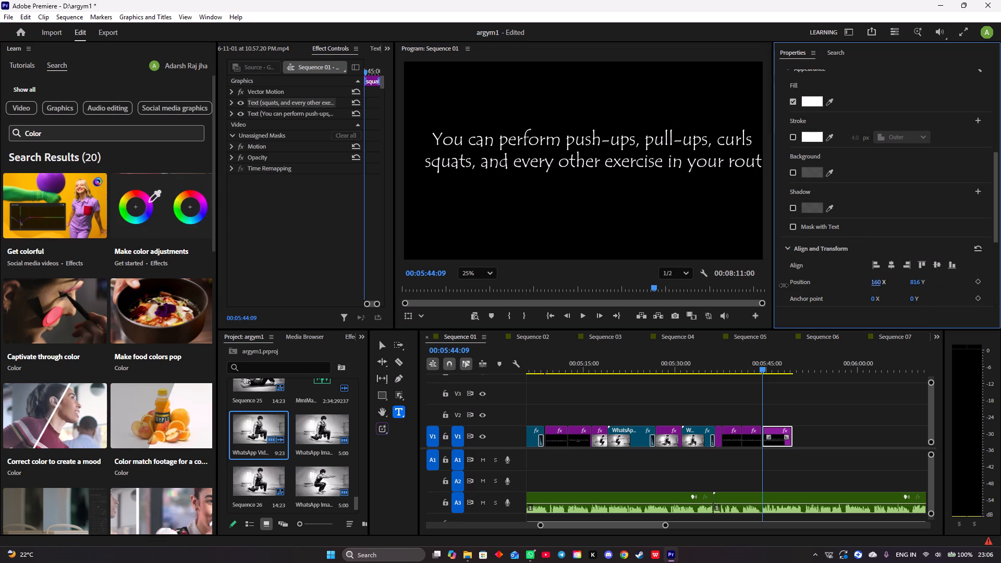
drag(784, 285, 721, 278)
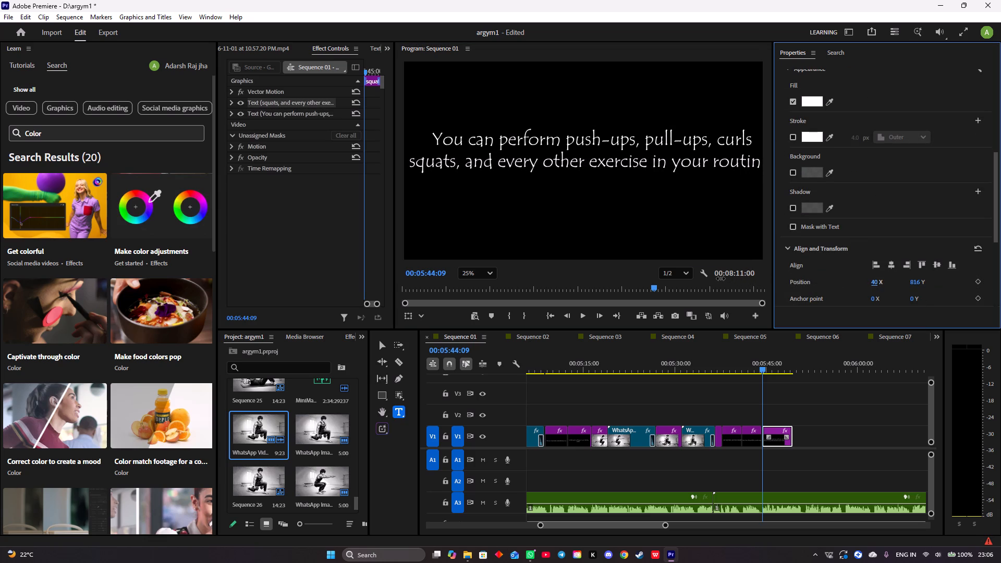
drag(721, 278, 713, 275)
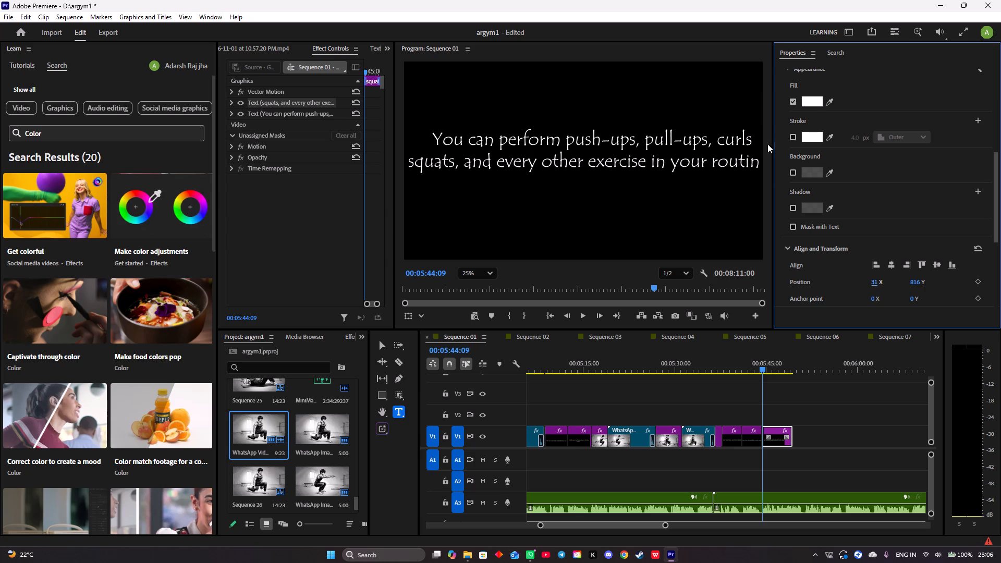
Open the second text line for editing at the end of the word "routin".
click(757, 163)
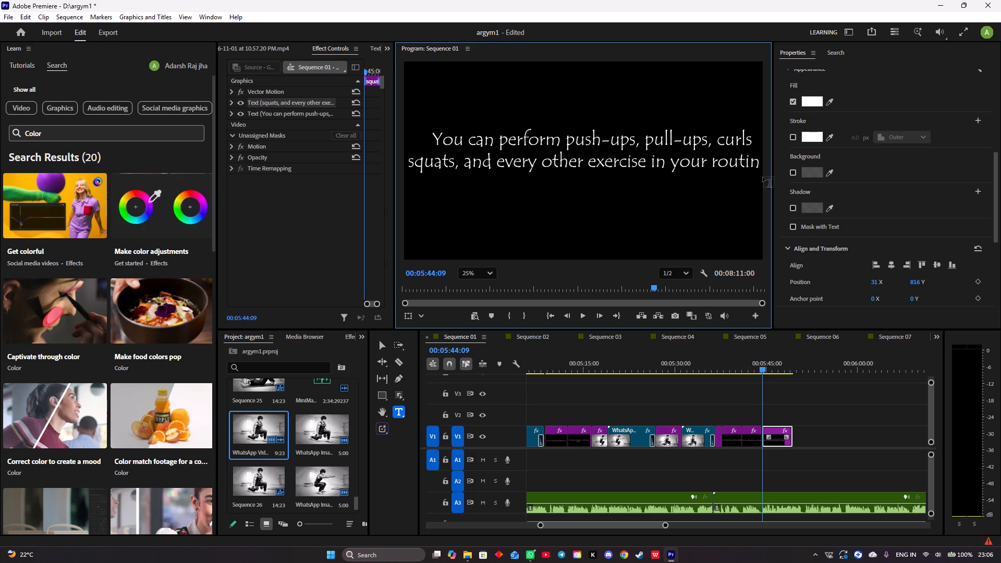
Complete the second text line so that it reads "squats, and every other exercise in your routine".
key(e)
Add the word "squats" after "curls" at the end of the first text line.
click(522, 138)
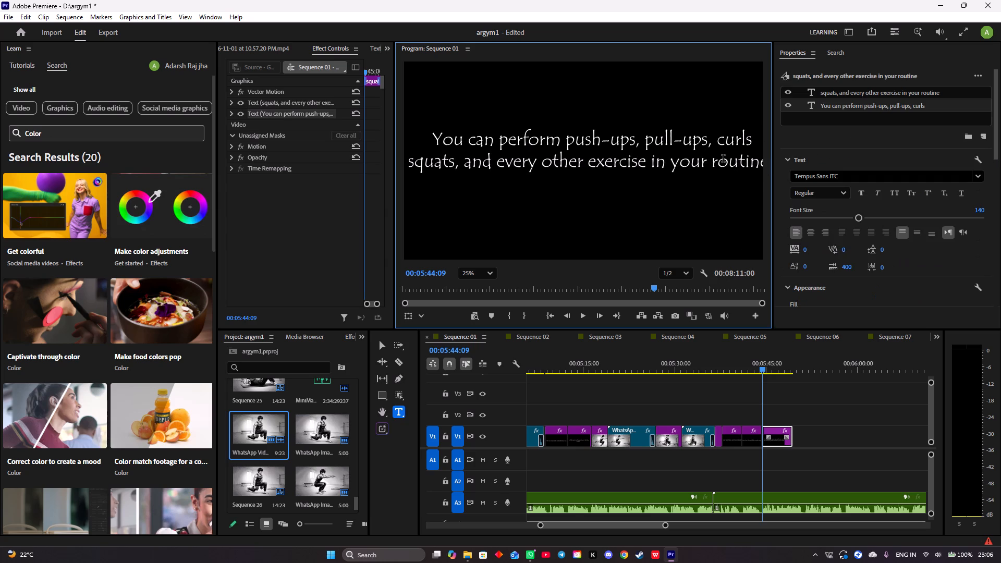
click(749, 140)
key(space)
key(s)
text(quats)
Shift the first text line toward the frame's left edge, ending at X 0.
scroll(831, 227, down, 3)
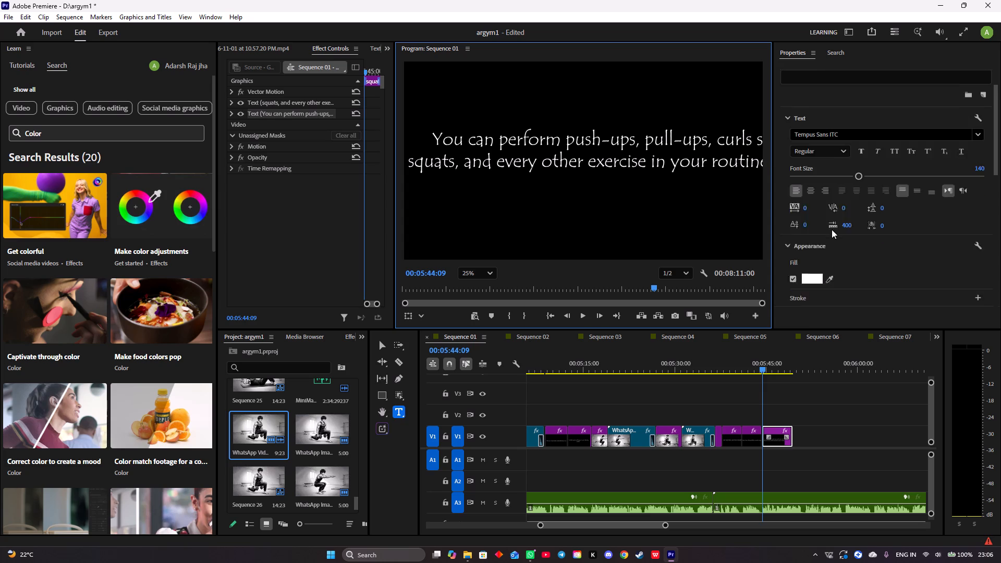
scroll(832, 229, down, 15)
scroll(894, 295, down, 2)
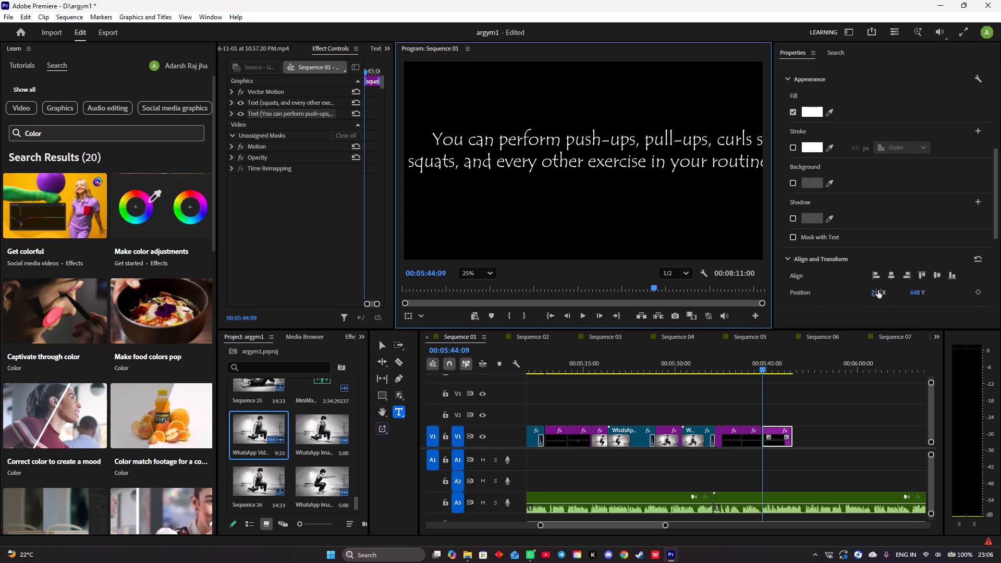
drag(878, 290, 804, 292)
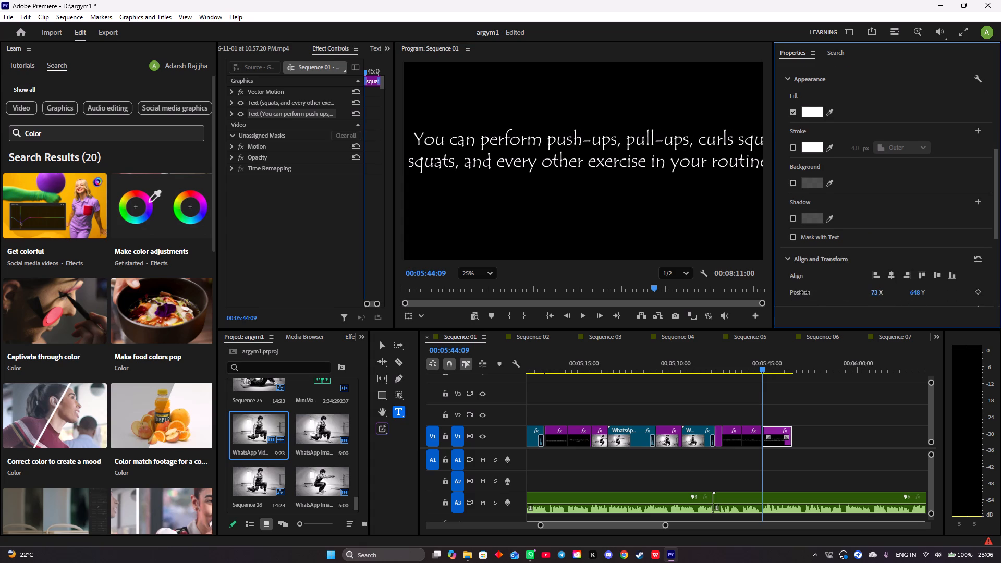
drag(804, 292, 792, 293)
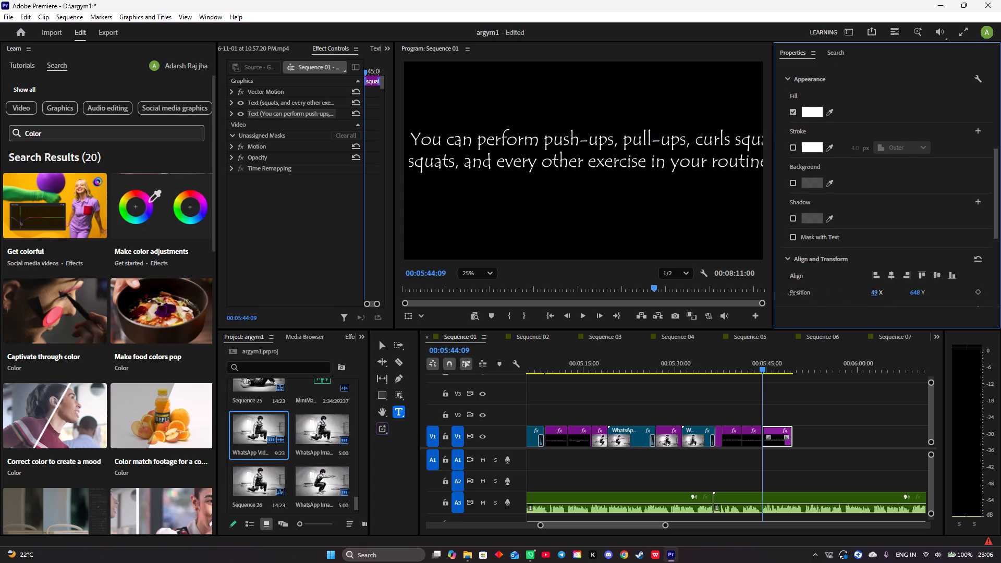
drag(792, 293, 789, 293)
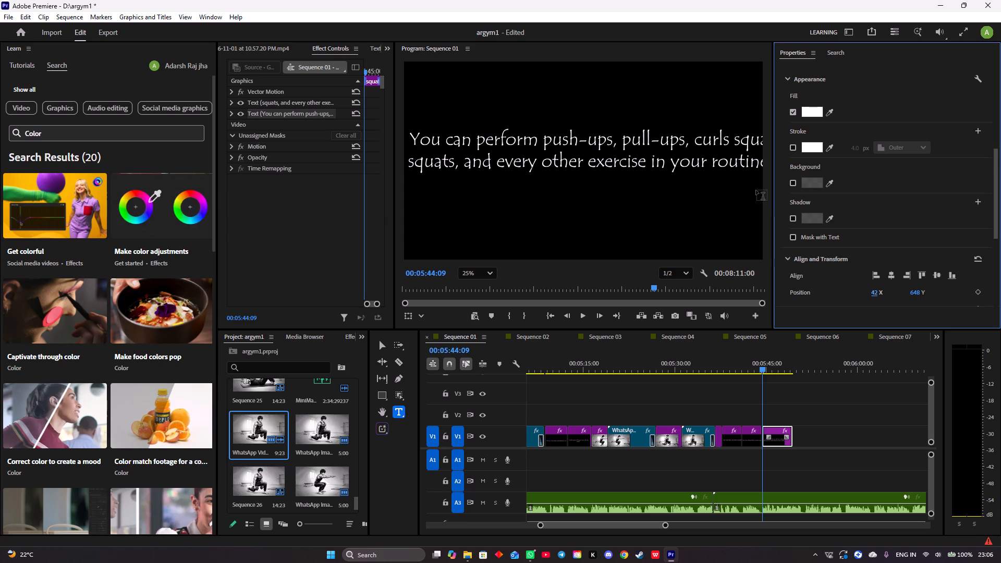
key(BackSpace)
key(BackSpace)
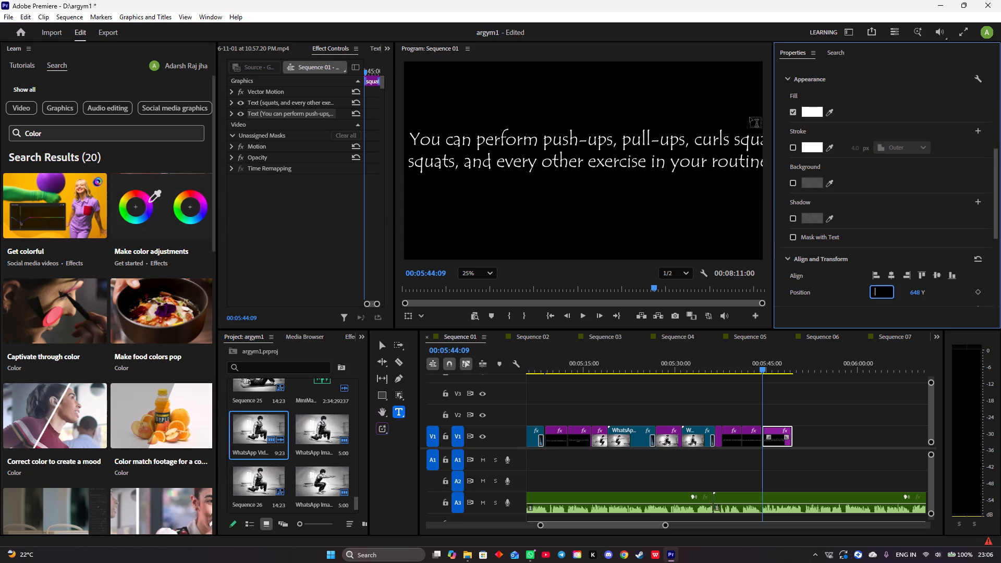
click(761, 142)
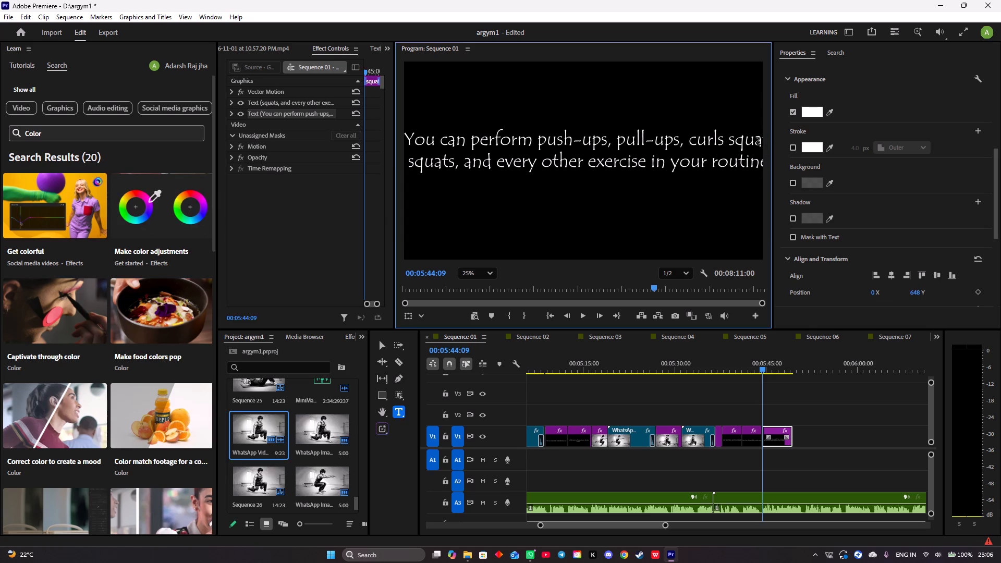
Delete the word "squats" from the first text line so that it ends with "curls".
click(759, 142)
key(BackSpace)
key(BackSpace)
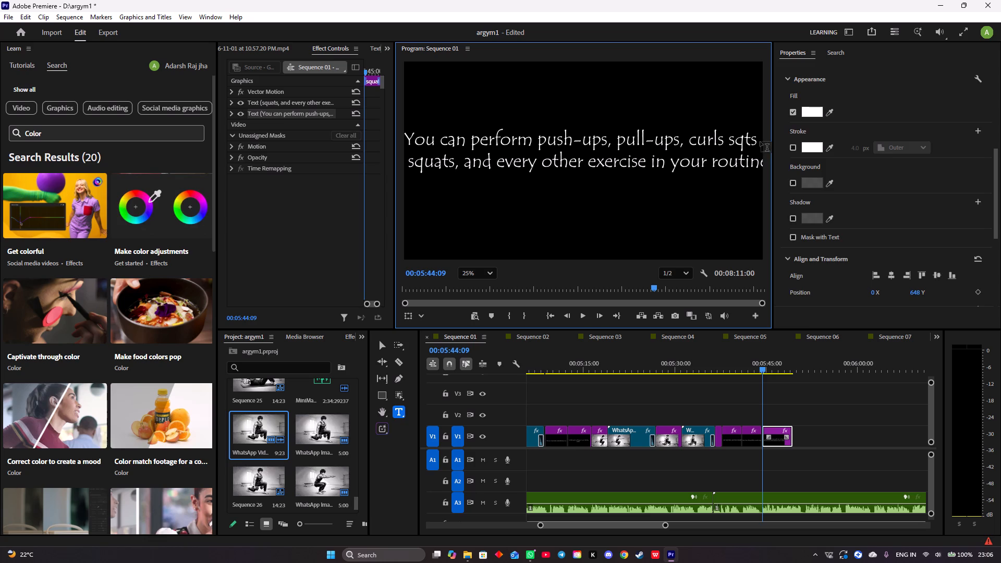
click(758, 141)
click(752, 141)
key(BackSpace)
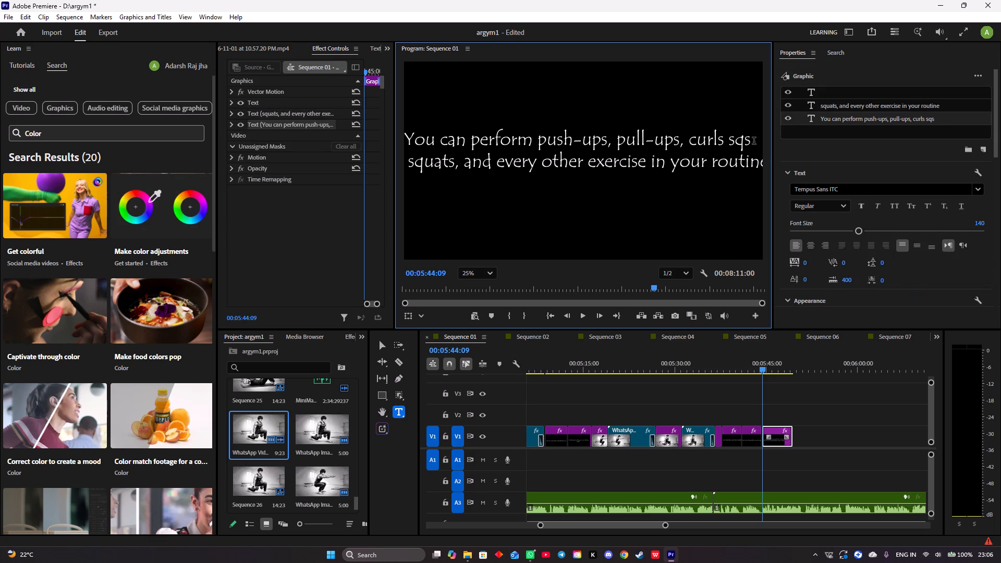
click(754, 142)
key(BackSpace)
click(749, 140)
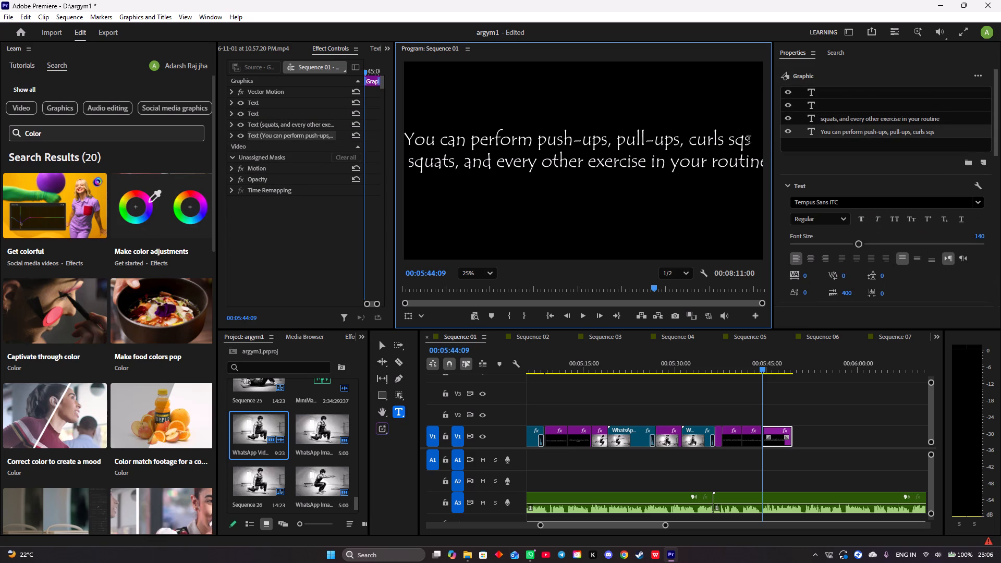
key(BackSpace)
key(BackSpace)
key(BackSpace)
Move the first text line, "You can perform push-ups, pull-ups, curls", to about X 105.
click(709, 140)
scroll(786, 187, down, 20)
scroll(786, 187, down, 2)
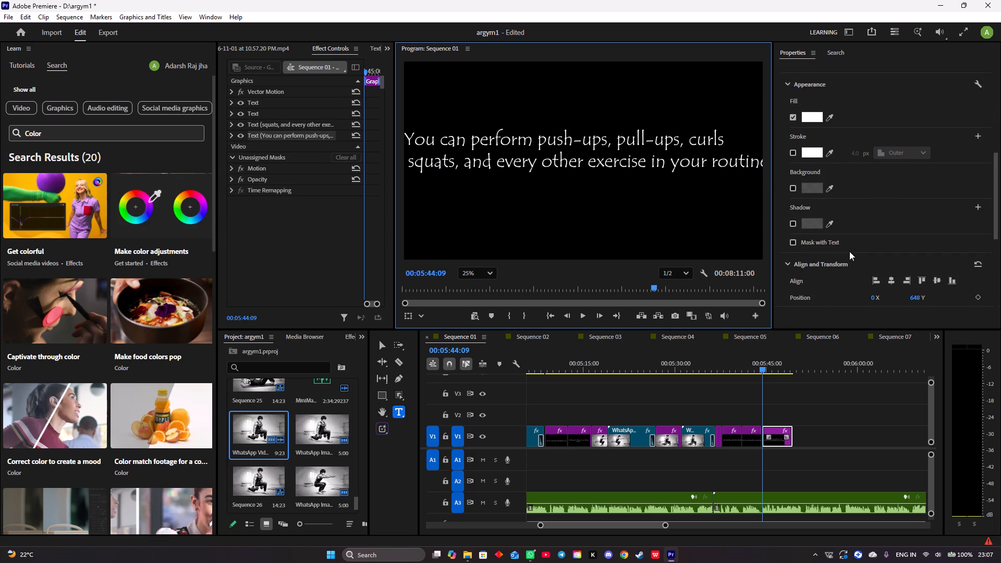
scroll(856, 254, down, 2)
drag(873, 275, 896, 279)
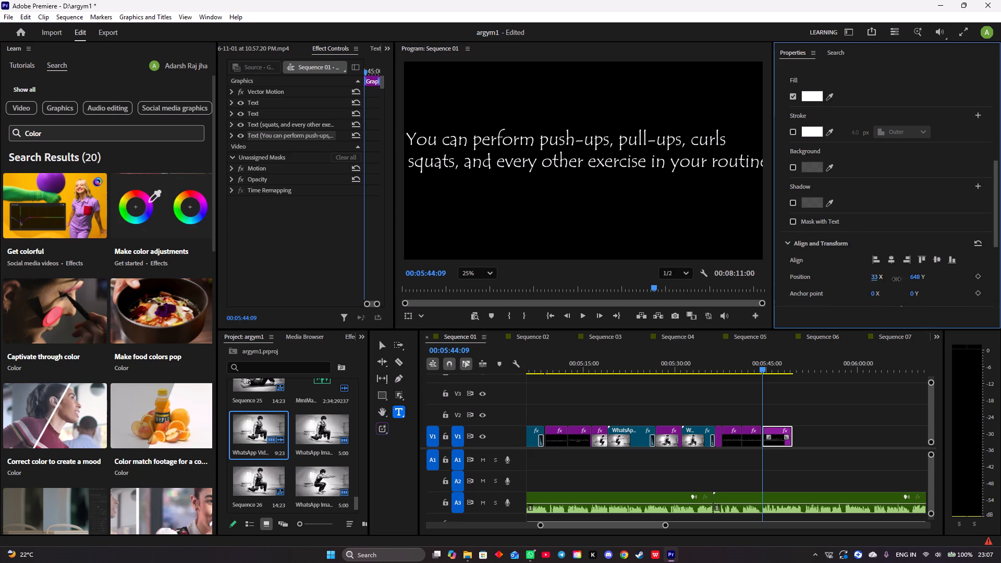
drag(896, 279, 938, 285)
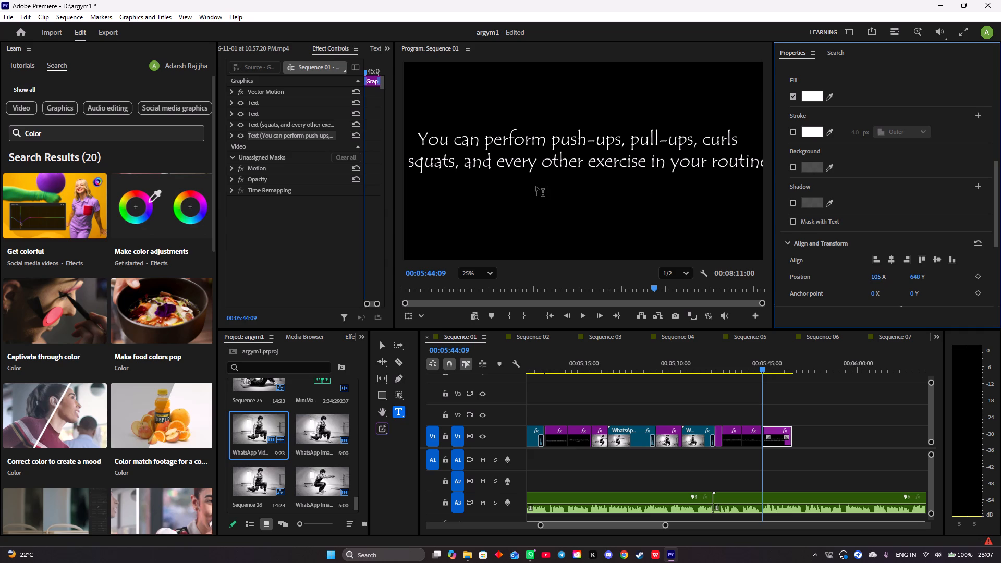
Add a separate third text line reading "in your routine" below the second line.
click(504, 185)
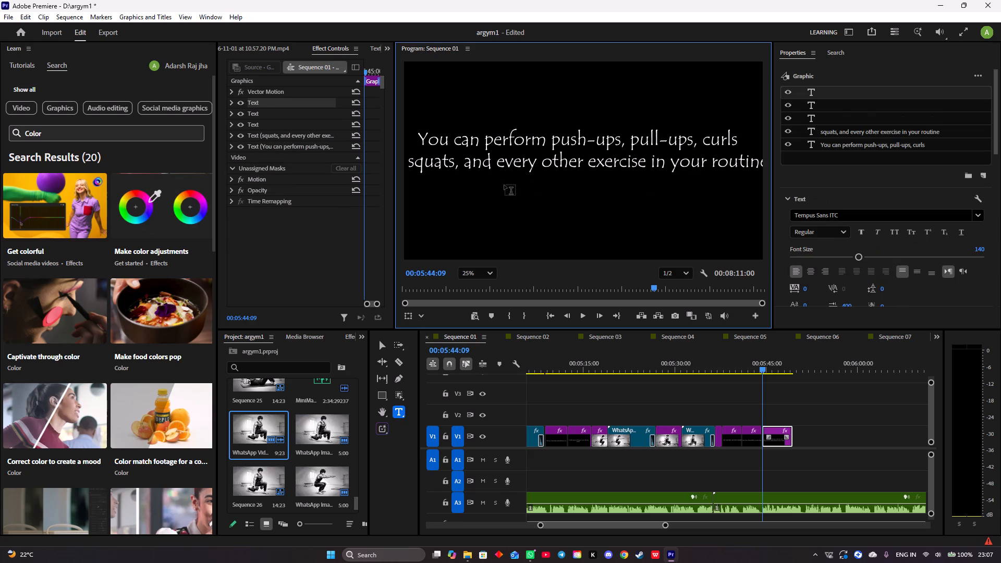
text(in your)
key(space)
text(routine)
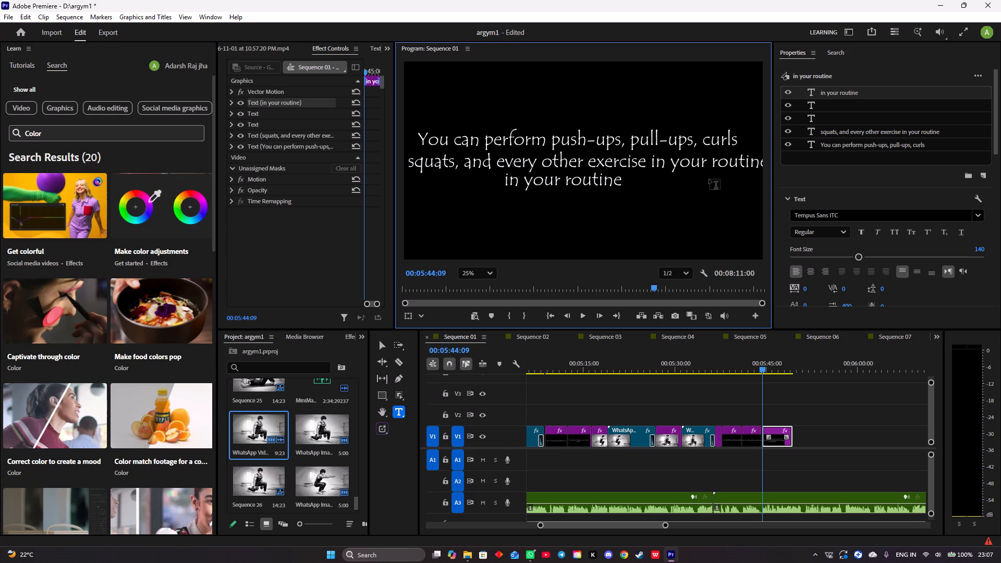
Delete "in your routine" from the second text line so that it reads "squats, and every other exercise".
click(740, 164)
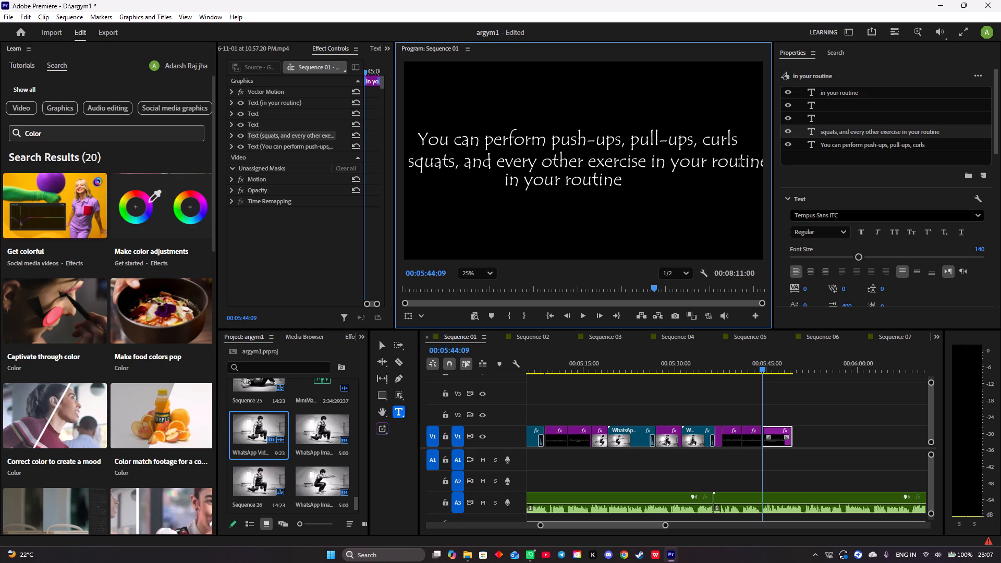
key(BackSpace)
key(BackSpace)
key(BackSpace)
key(BackSpace)
click(735, 168)
key(BackSpace)
key(BackSpace)
key(BackSpace)
key(BackSpace)
key(BackSpace)
key(BackSpace)
key(BackSpace)
key(BackSpace)
key(BackSpace)
key(BackSpace)
key(BackSpace)
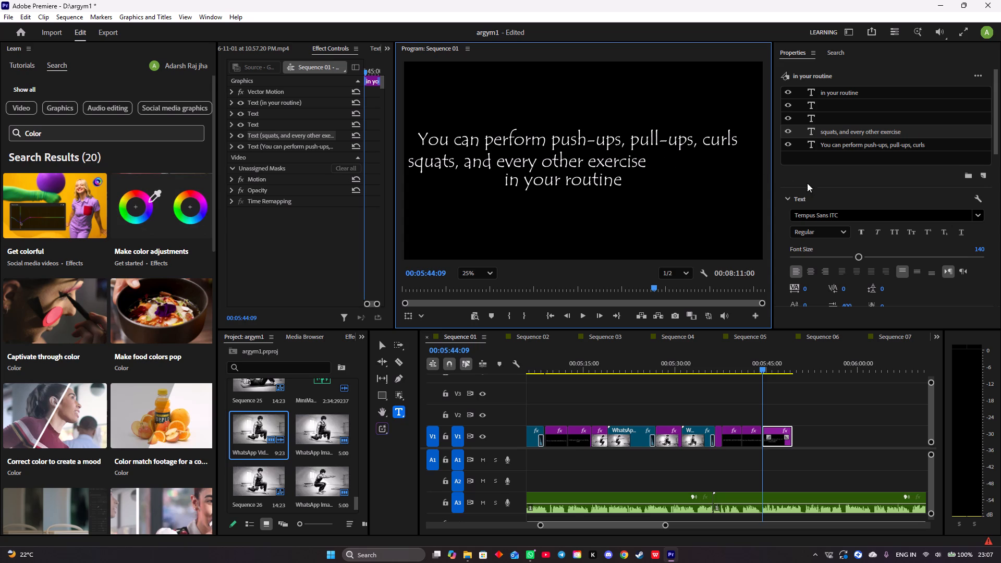
Move the shortened second text line to about X 324 to centre it under the first line.
scroll(807, 179, down, 19)
scroll(823, 205, down, 6)
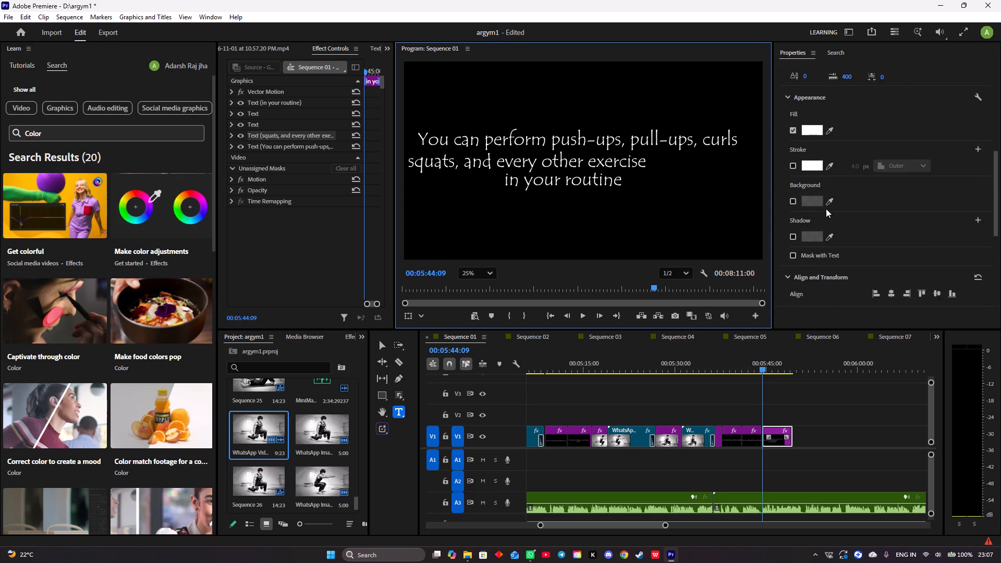
scroll(826, 209, down, 4)
drag(874, 238, 1000, 237)
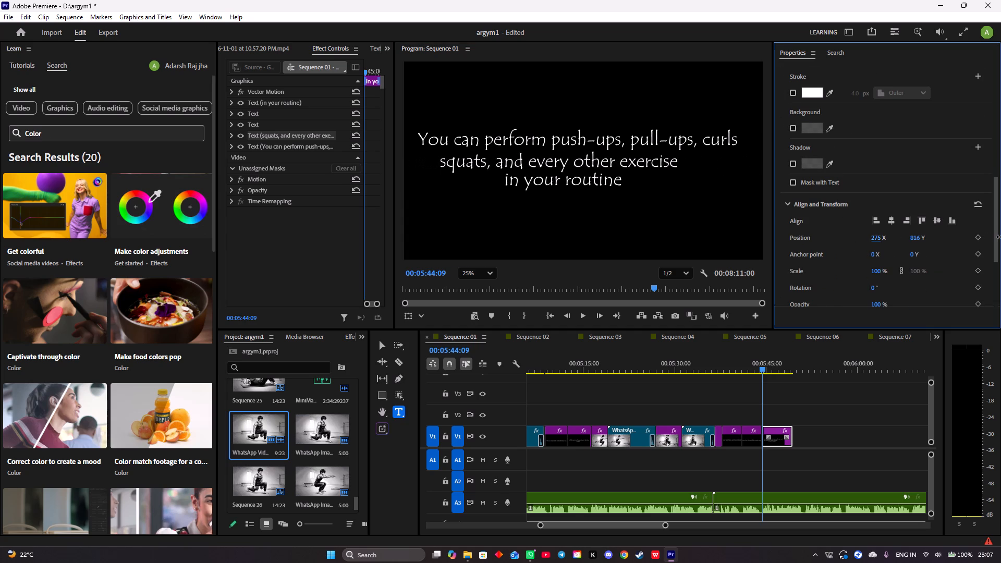
drag(1000, 237, 1000, 237)
drag(874, 237, 875, 237)
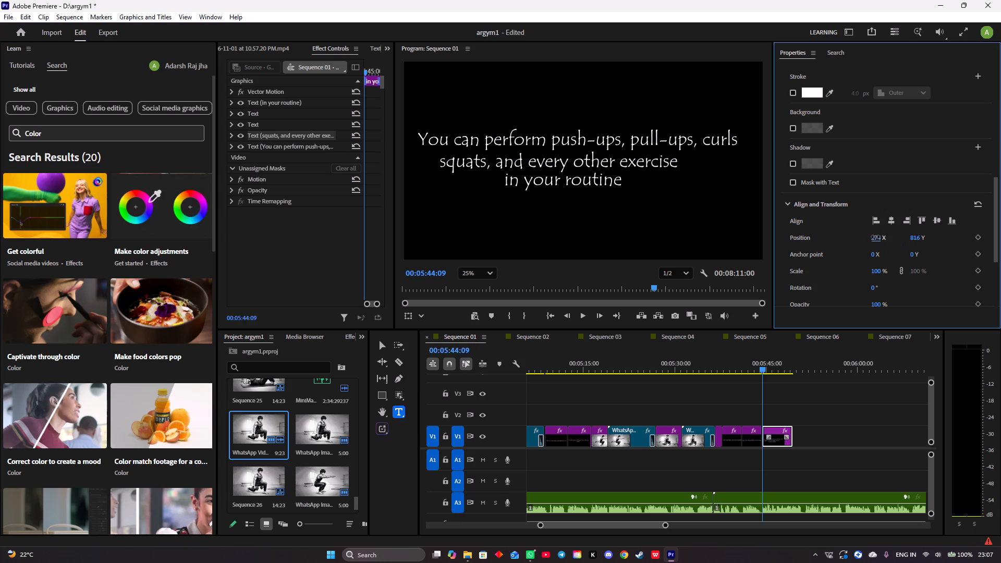
drag(875, 237, 906, 241)
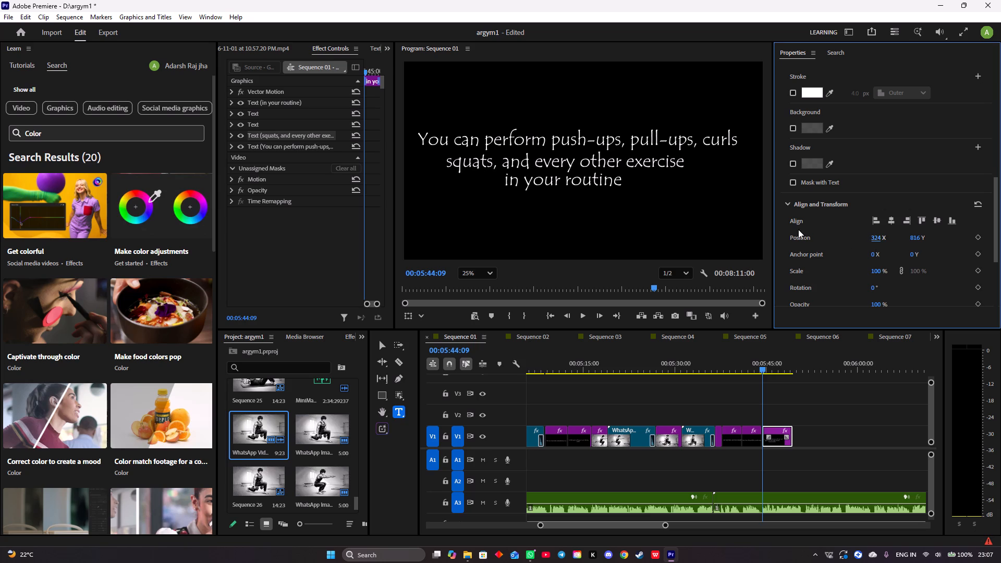
Reposition the third text line, "in your routine", to about X 732, Y 1026.
click(587, 182)
scroll(815, 263, down, 7)
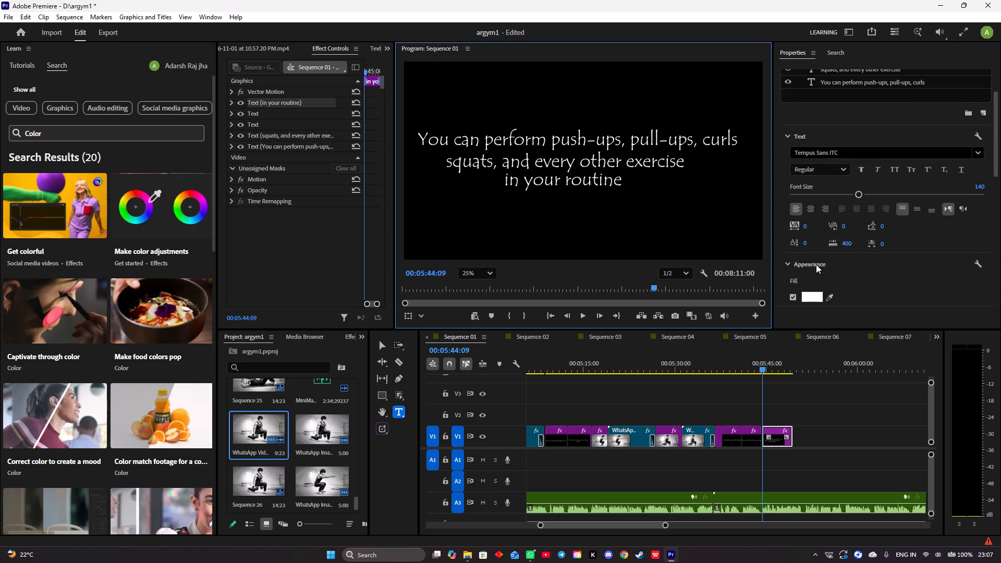
scroll(816, 264, down, 19)
drag(873, 267, 895, 271)
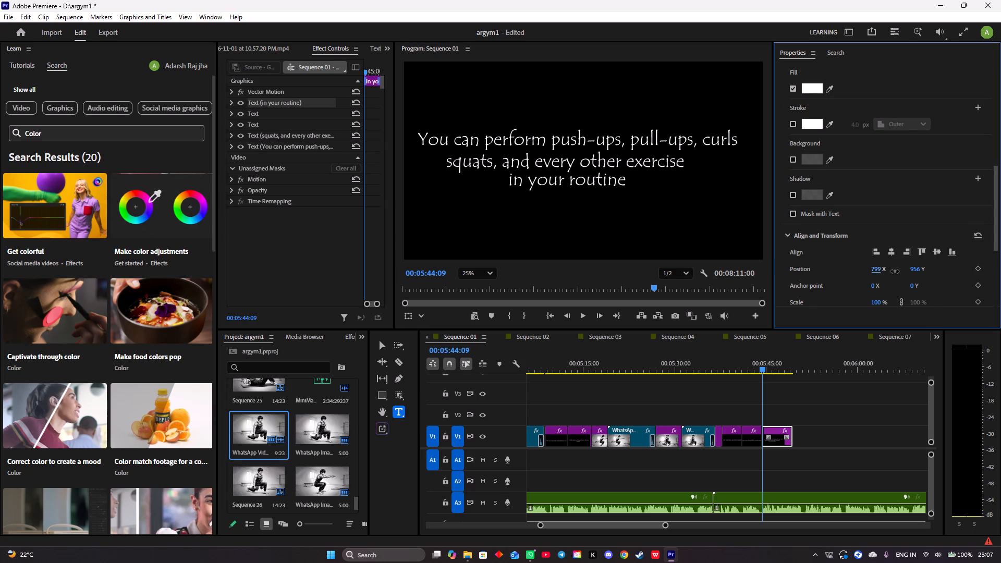
drag(895, 271, 859, 271)
drag(913, 267, 960, 278)
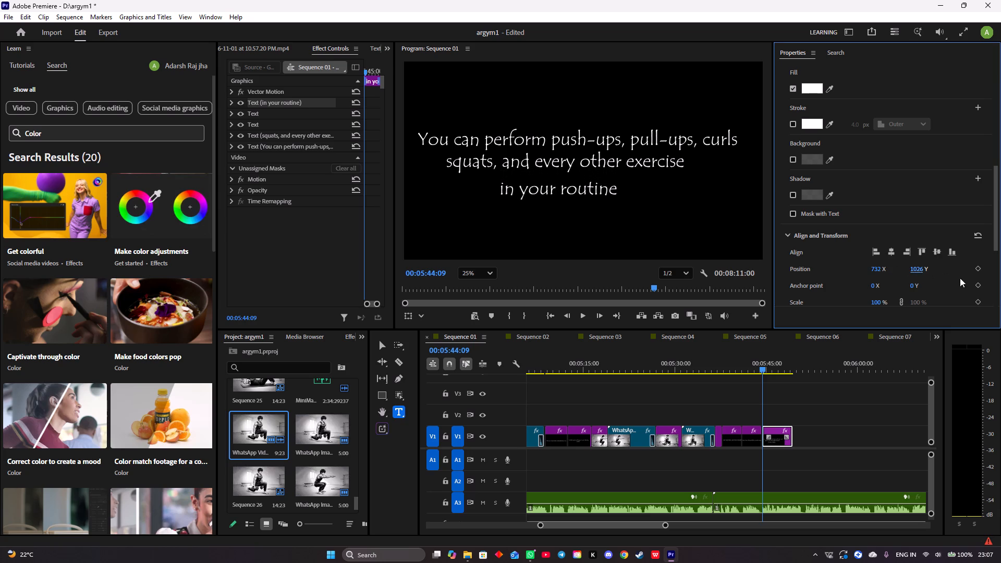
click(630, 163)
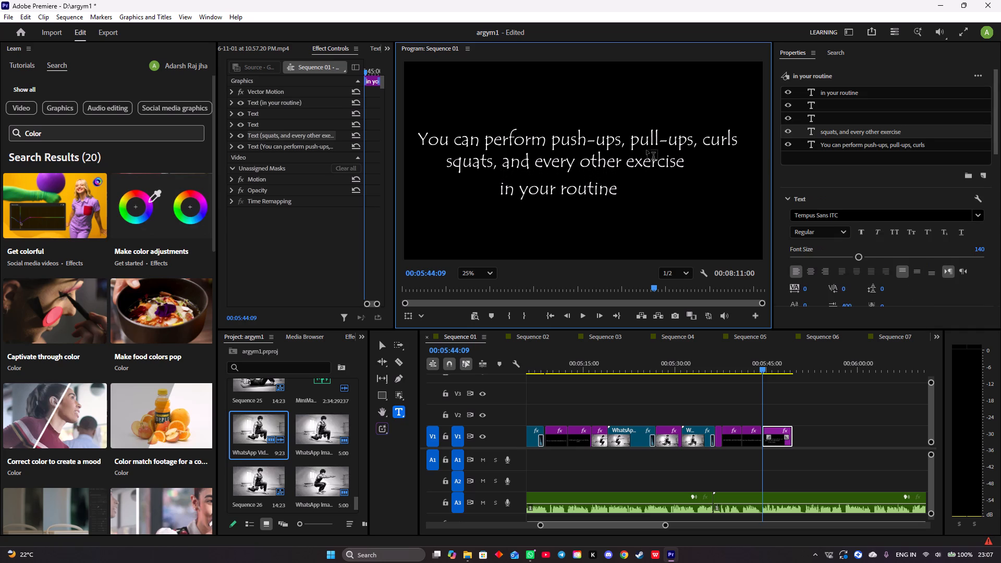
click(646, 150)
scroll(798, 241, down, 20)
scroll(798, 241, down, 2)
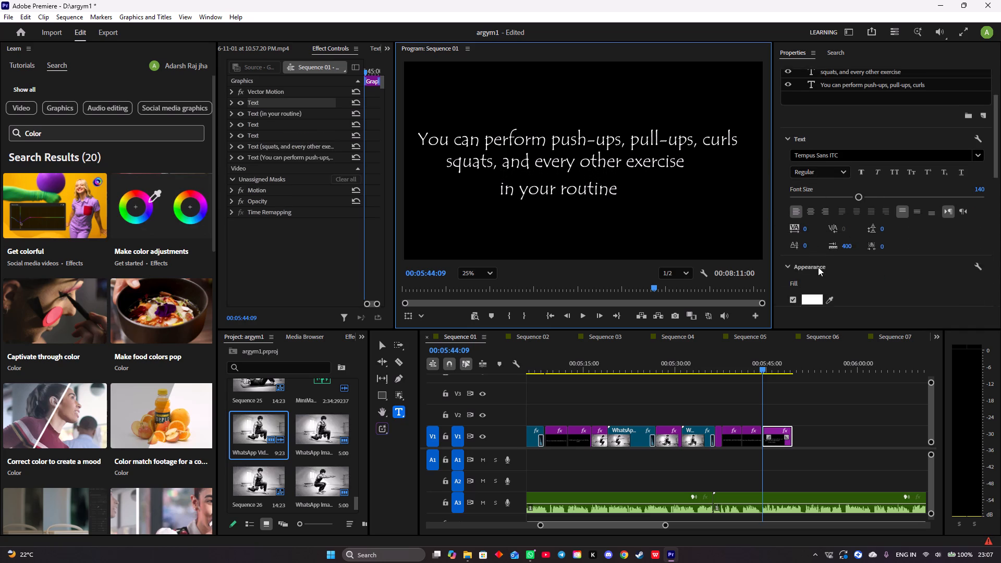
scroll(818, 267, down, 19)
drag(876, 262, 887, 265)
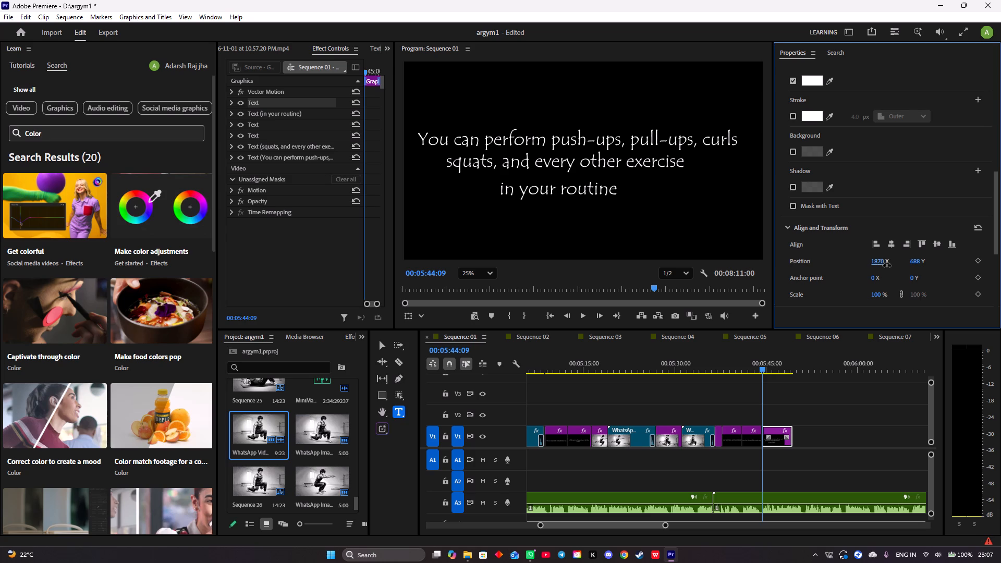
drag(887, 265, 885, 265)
Shift the first text line, "You can perform push-ups, pull-ups, curls", horizontally to about X 136.
click(655, 138)
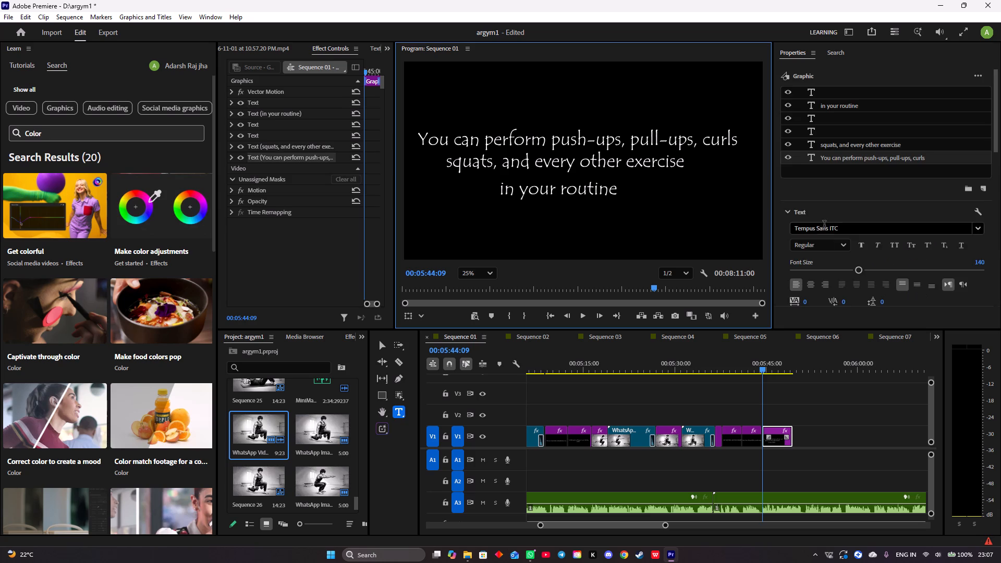
scroll(829, 247, down, 20)
scroll(829, 247, down, 11)
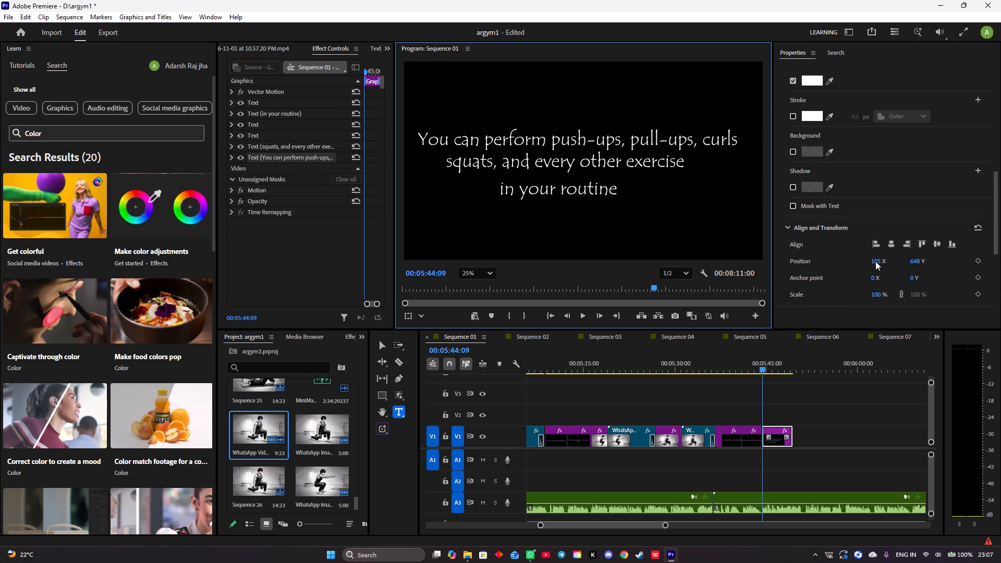
drag(874, 259, 895, 263)
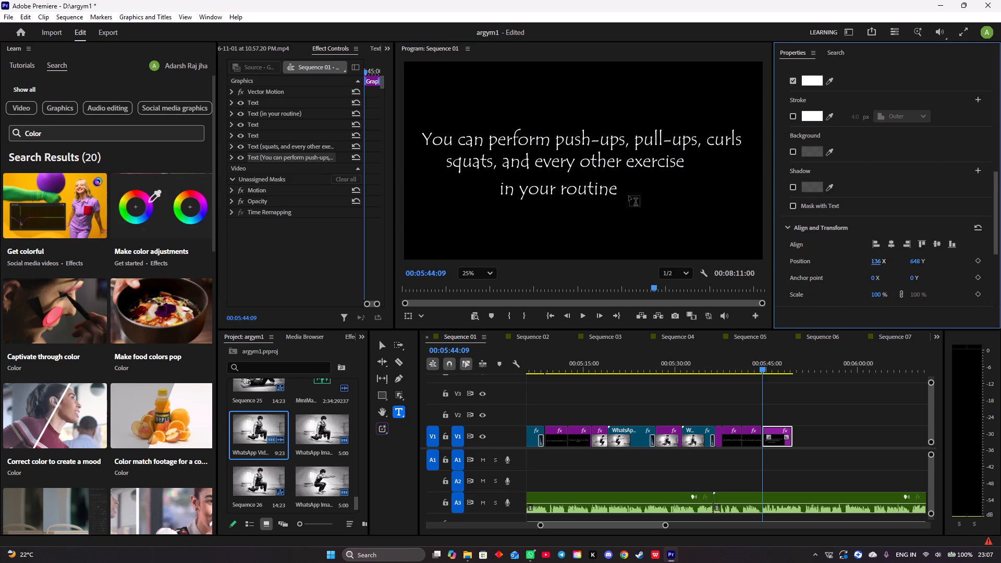
Move the second text line, "squats, and every other exercise", to about X 416 to centre it under the first line.
click(628, 165)
scroll(821, 258, down, 11)
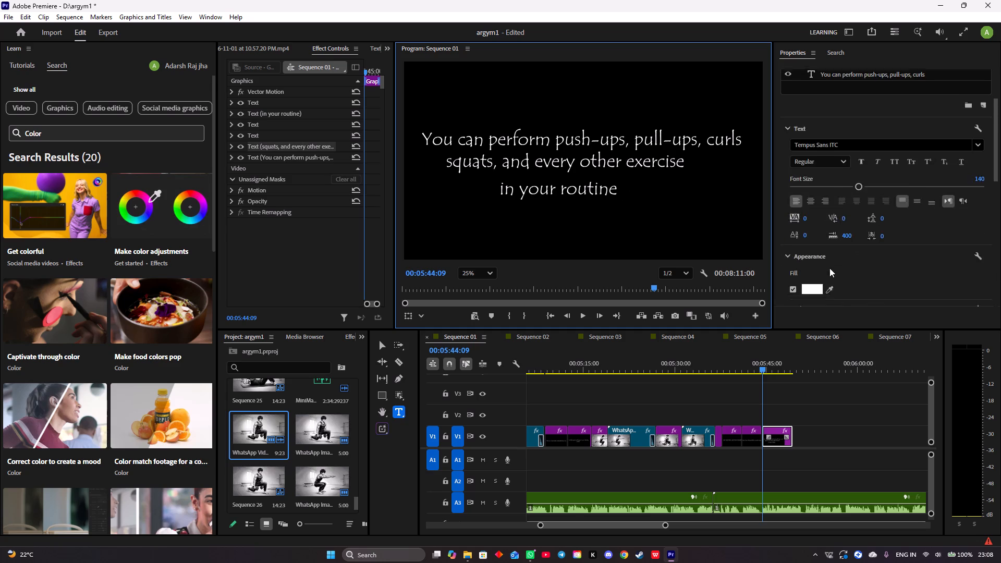
scroll(829, 268, down, 16)
drag(873, 268, 891, 270)
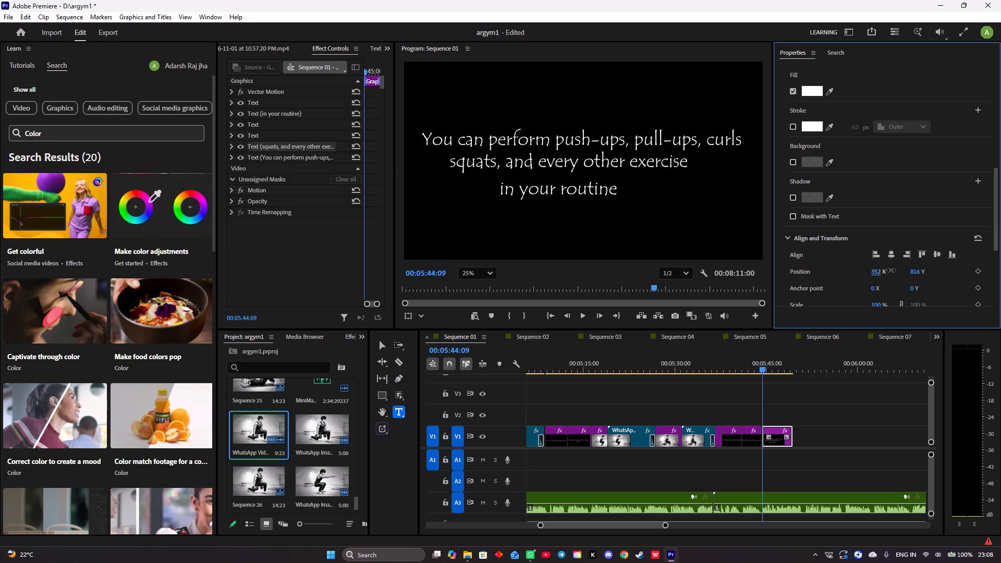
drag(891, 270, 926, 273)
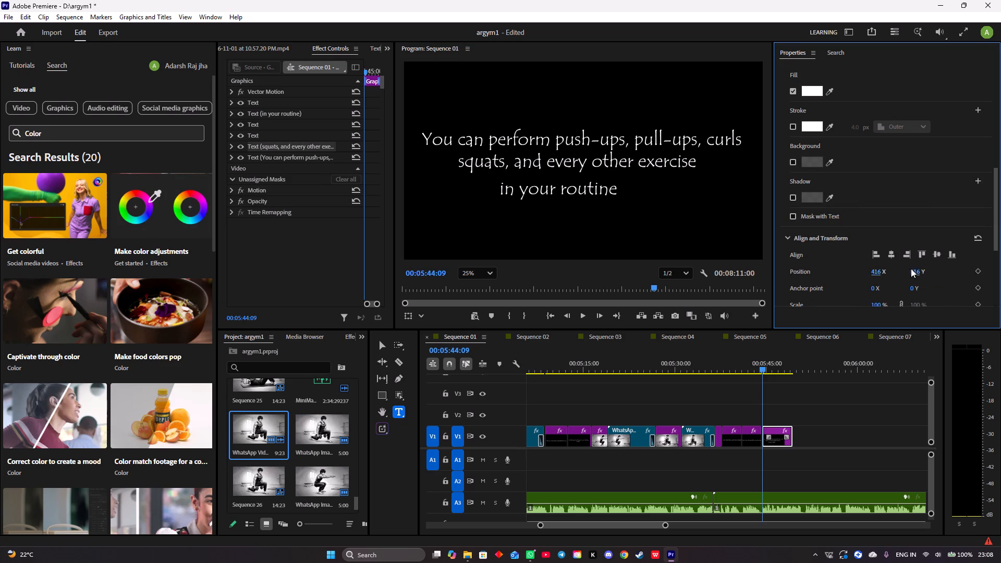
Reposition the third text line, "in your routine", to about X 792, Y 990, centred closely beneath the second line.
click(587, 188)
scroll(825, 261, down, 8)
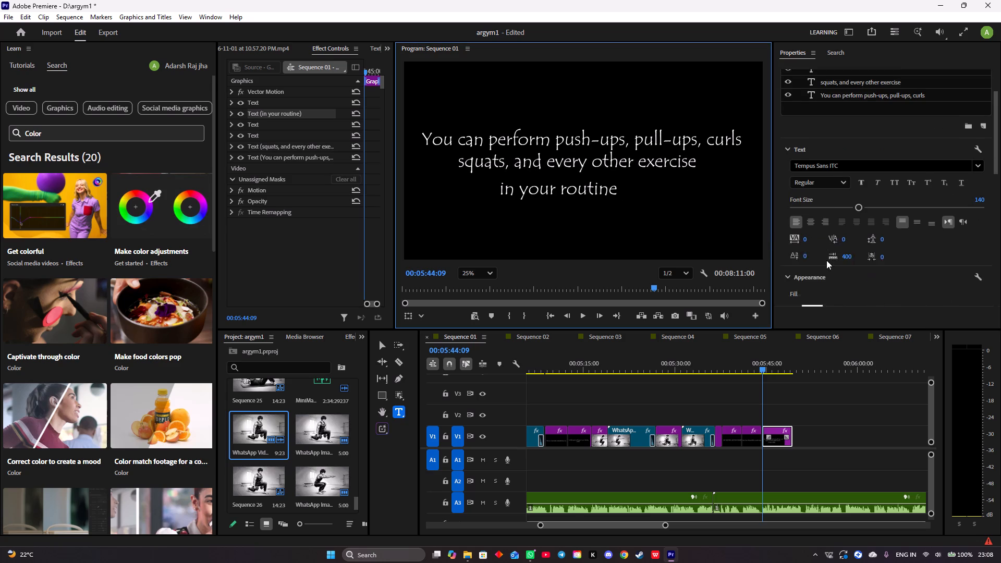
scroll(826, 260, down, 20)
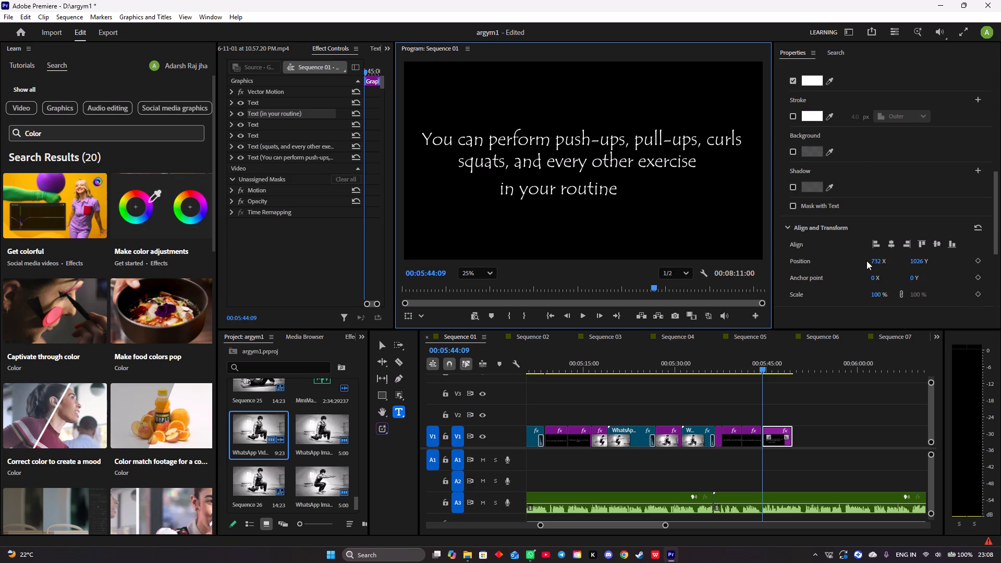
drag(877, 260, 912, 263)
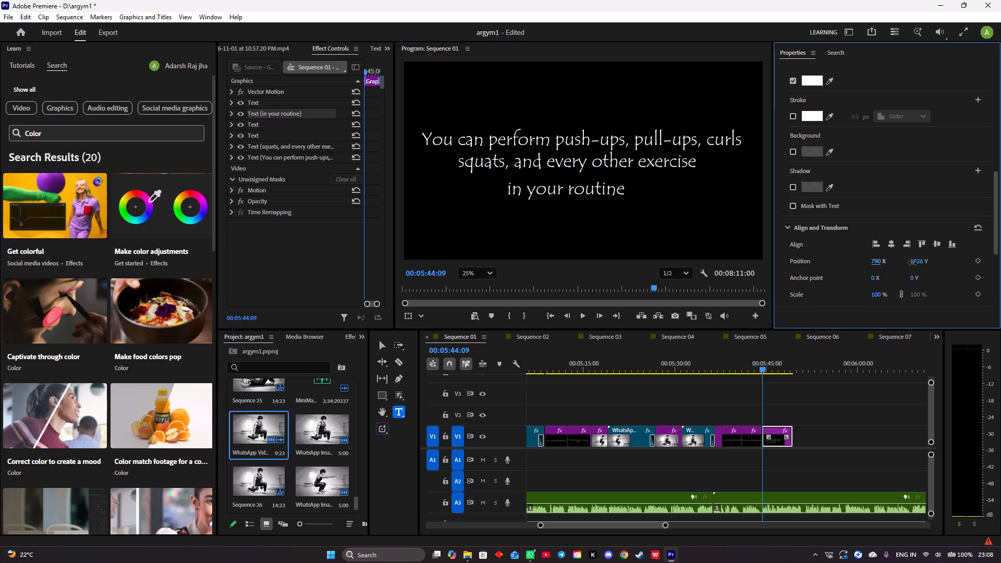
drag(912, 263, 913, 263)
drag(914, 260, 896, 263)
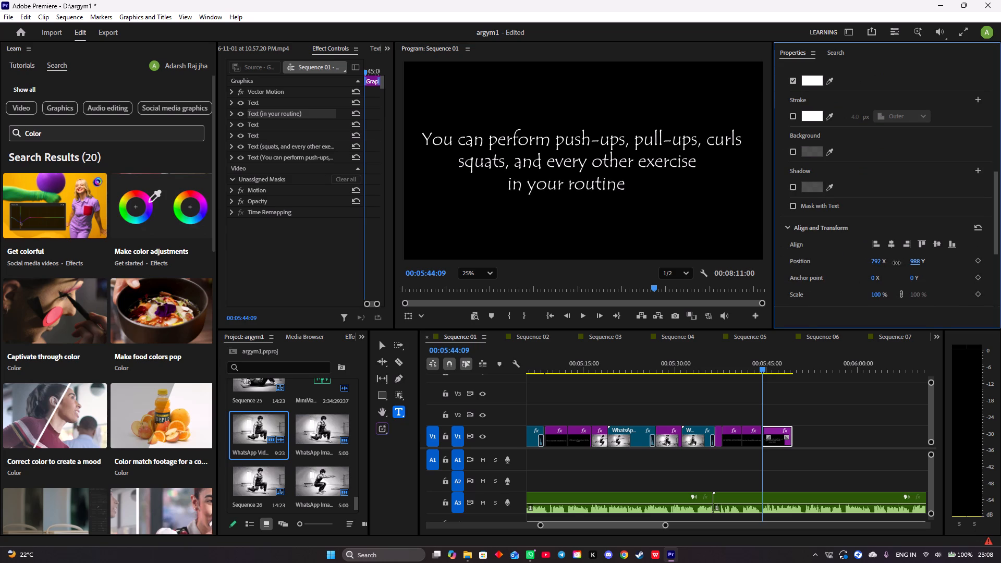
drag(896, 263, 898, 263)
Play the three-line text graphic against the narration and extend its clip on V1 to end at 00:05:50:20.
drag(762, 369, 749, 369)
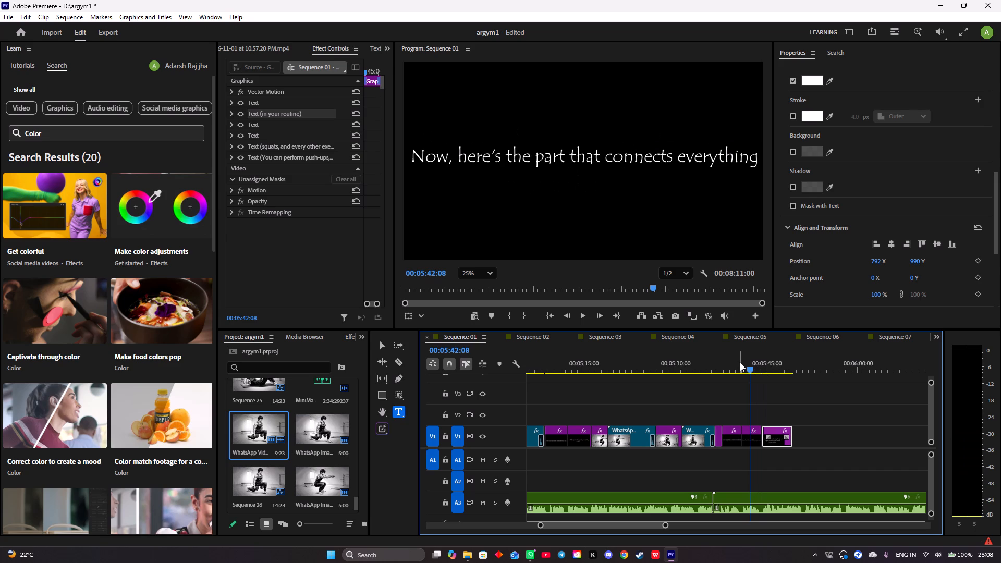
key(space)
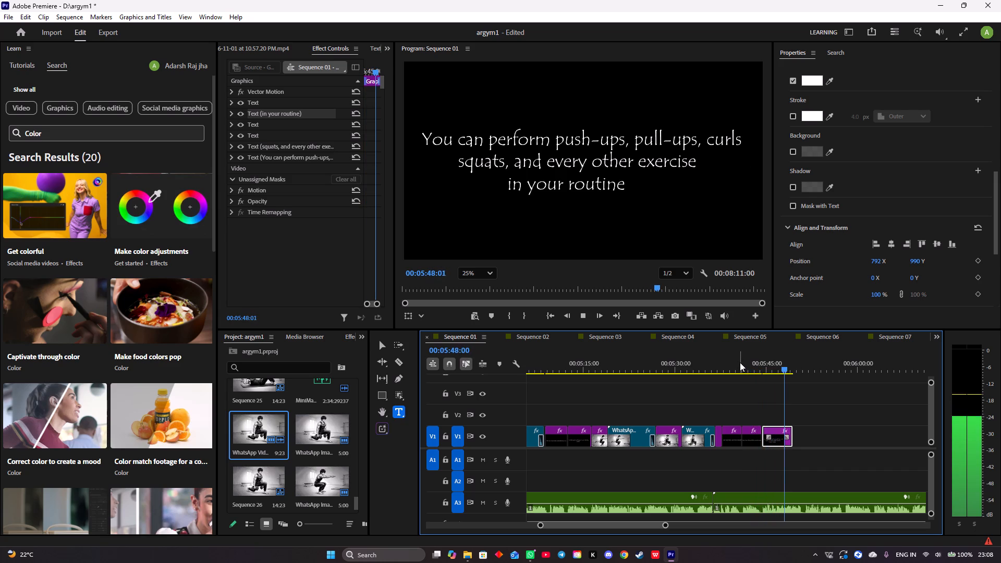
key(space)
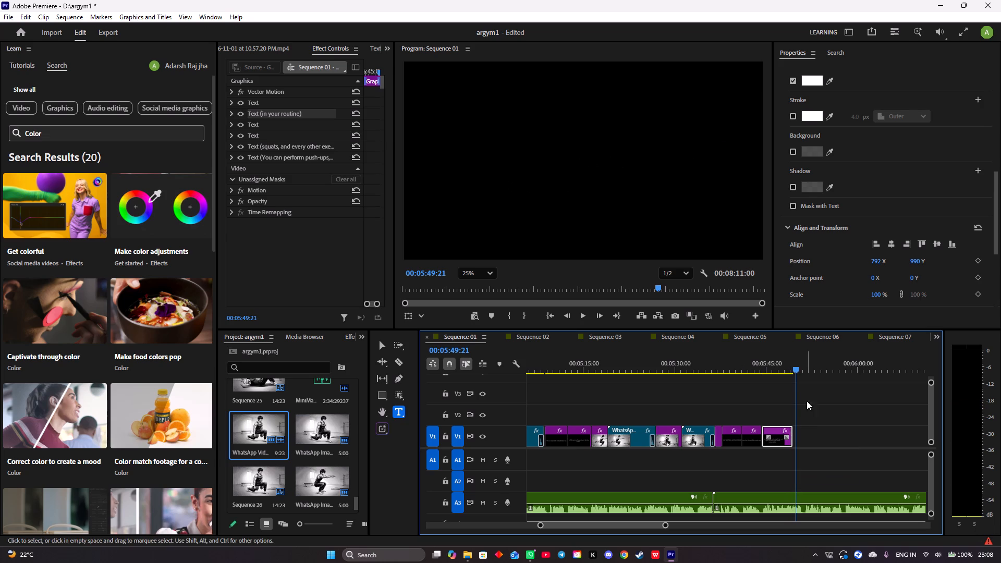
click(792, 367)
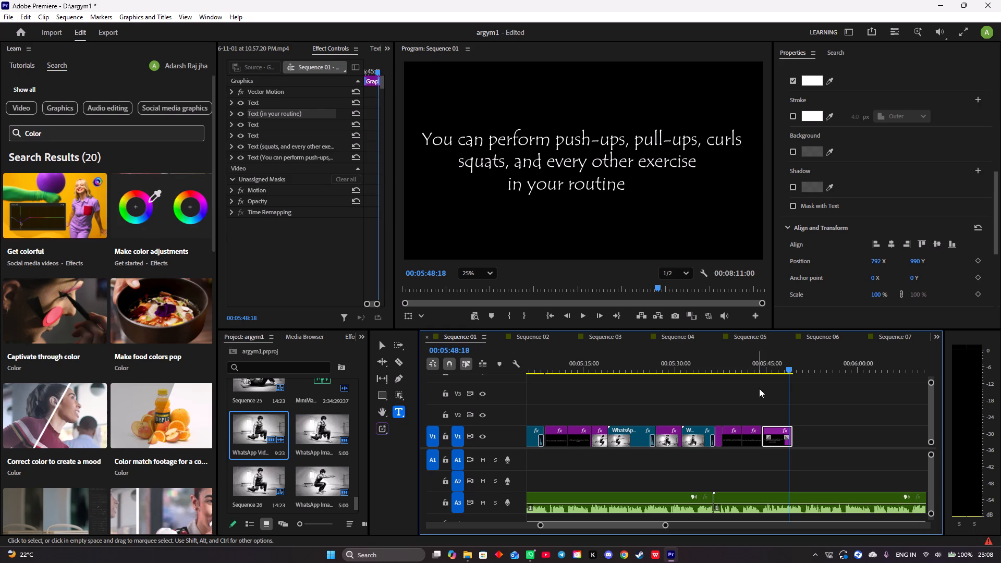
drag(792, 435, 817, 435)
drag(788, 369, 776, 364)
key(space)
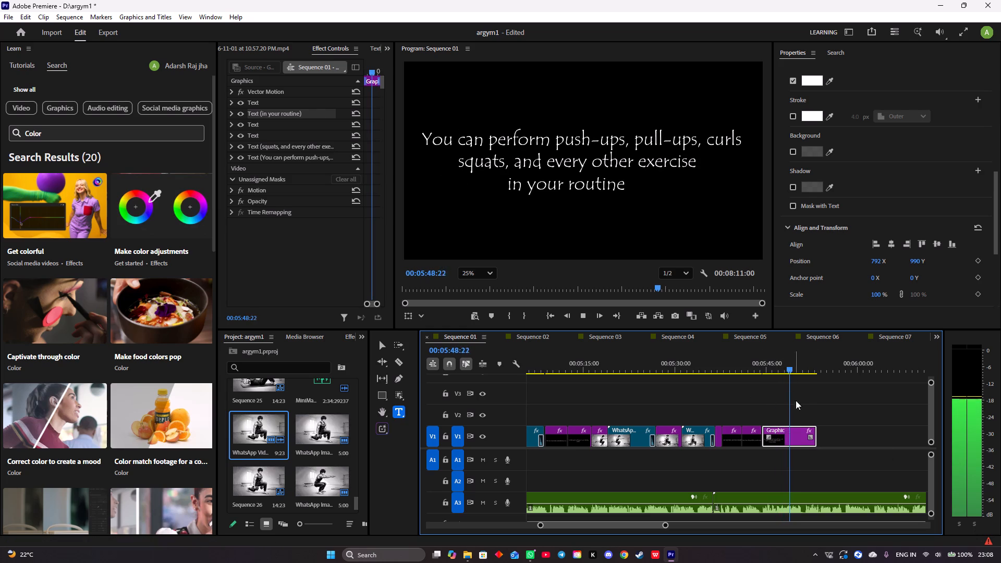
key(space)
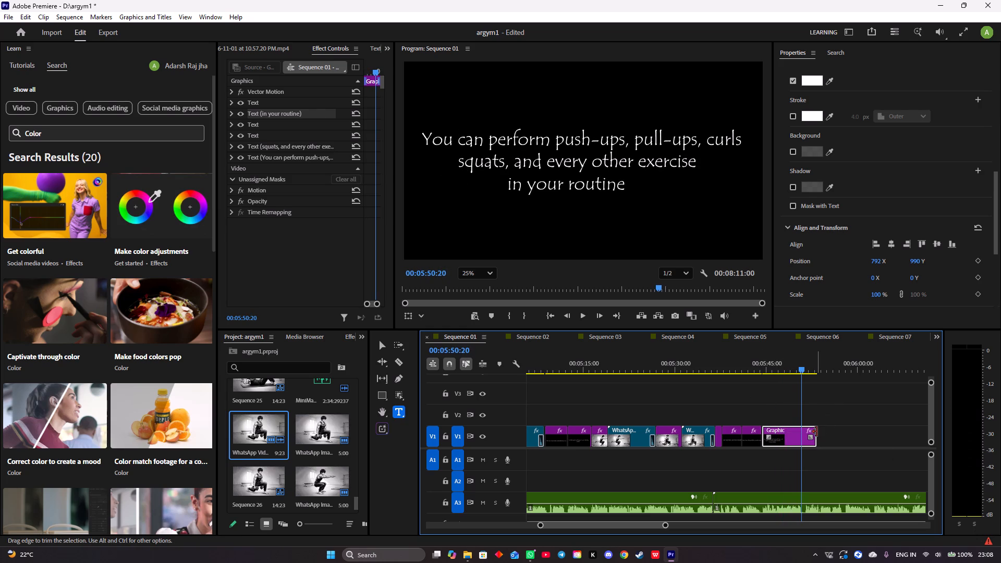
drag(816, 432, 804, 430)
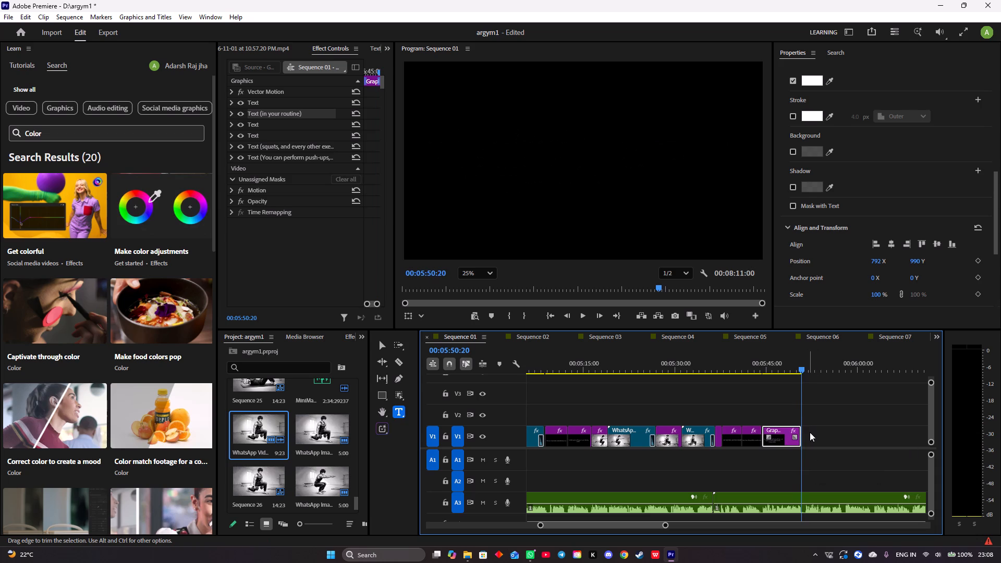
Play the narration that follows the three-line text clip, up to about 00:05:53:07.
key(space)
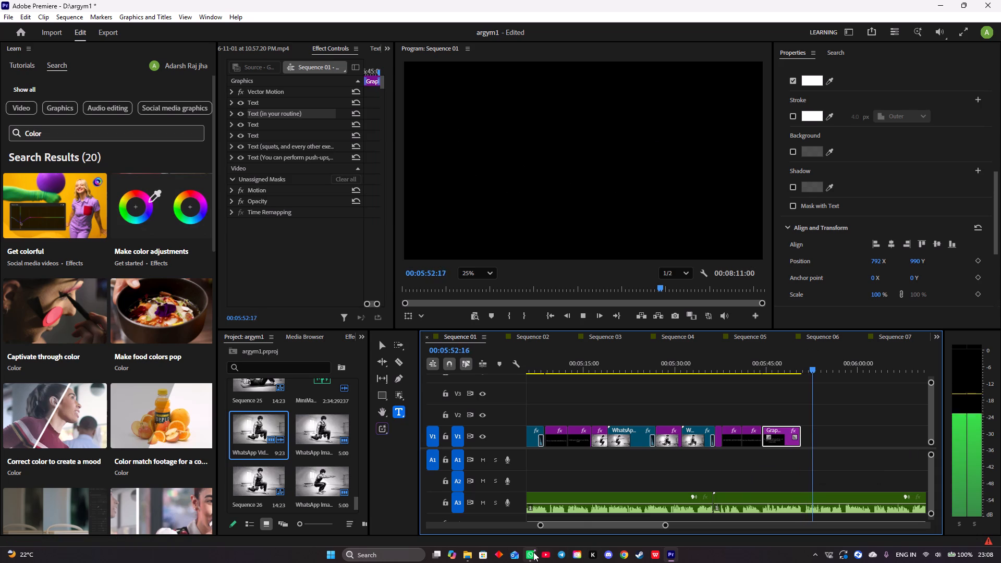
key(space)
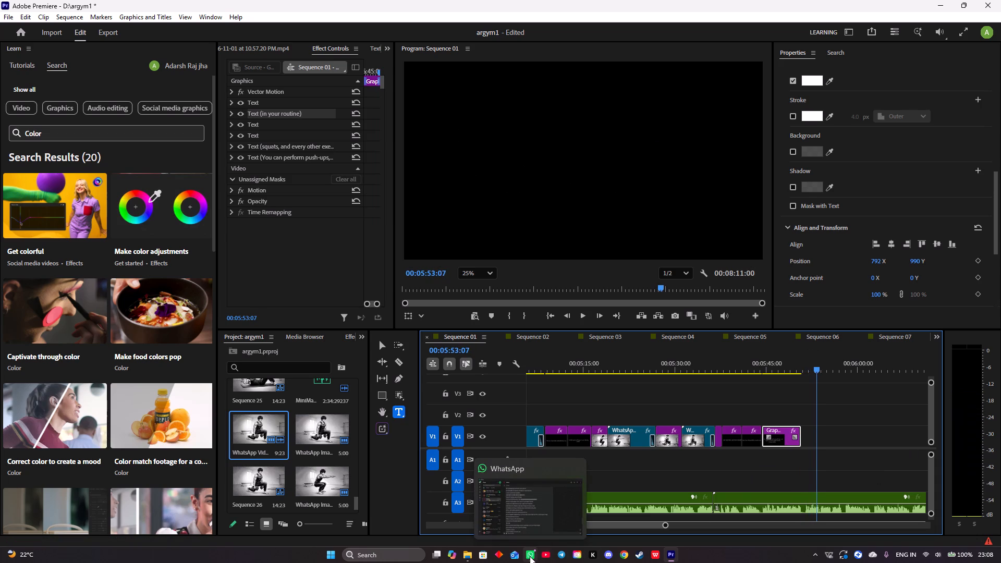
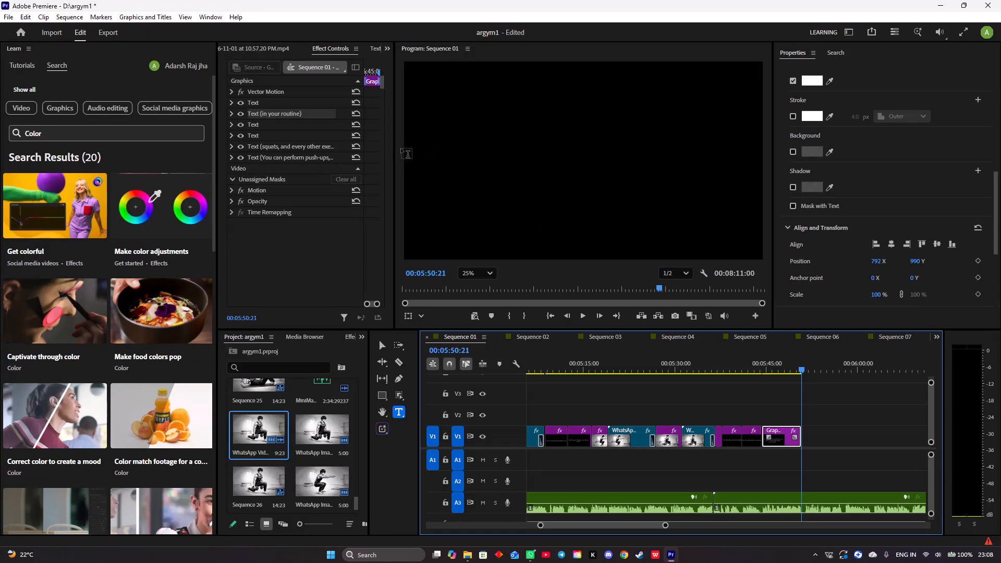
Add a new text title at 00:05:50:21 with the pasted line "But if you consistently neglect nutrition and recovery".
click(407, 148)
key(ctrl+v)
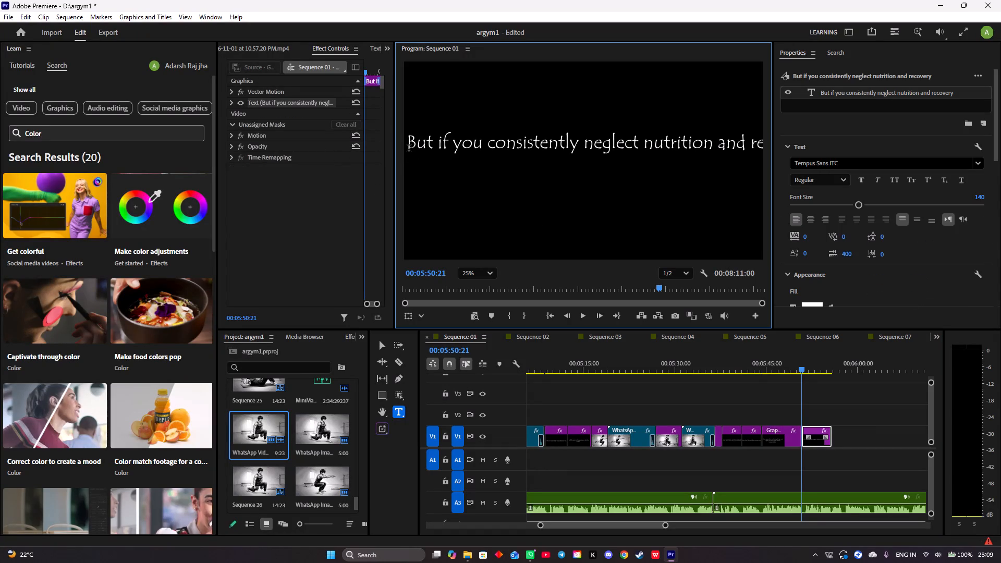
Remove "recovery" from the end of the new title so the line reads "But if you consistently neglect nutrition and".
click(750, 143)
click(746, 144)
key(Right)
key(BackSpace)
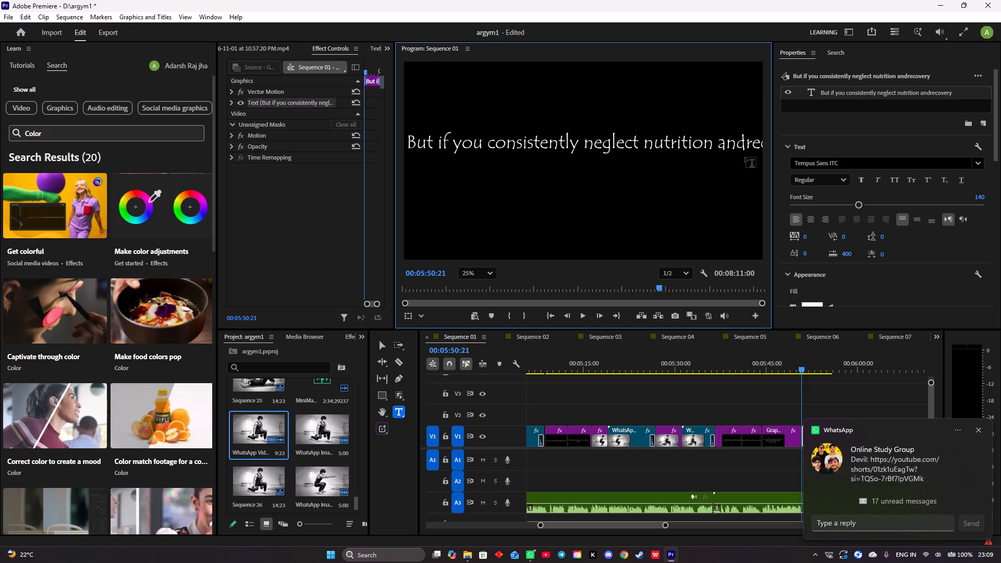
key(Right)
key(Right)
key(BackSpace)
key(BackSpace)
key(Right)
key(Right)
key(BackSpace)
key(BackSpace)
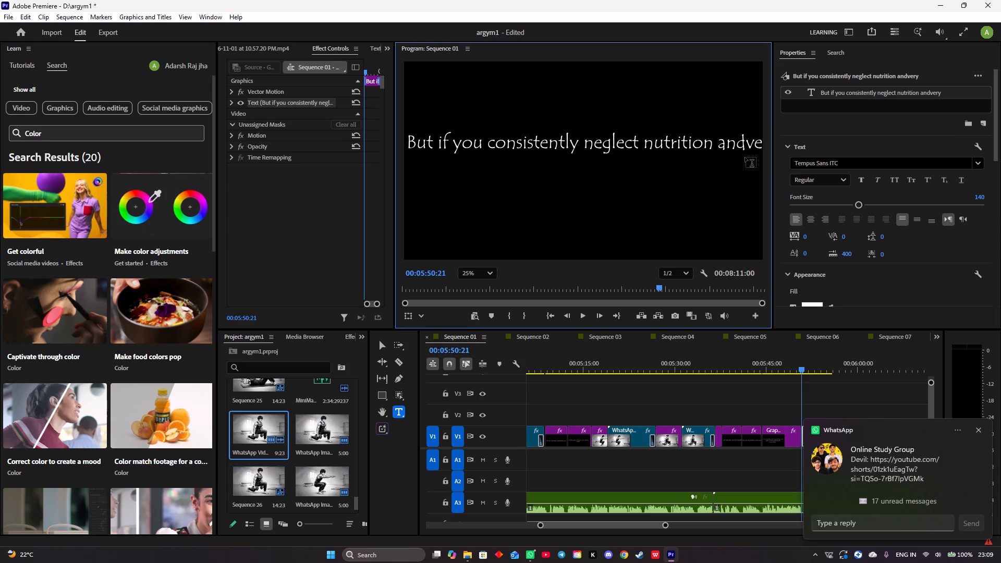
key(Right)
key(Right)
key(BackSpace)
key(BackSpace)
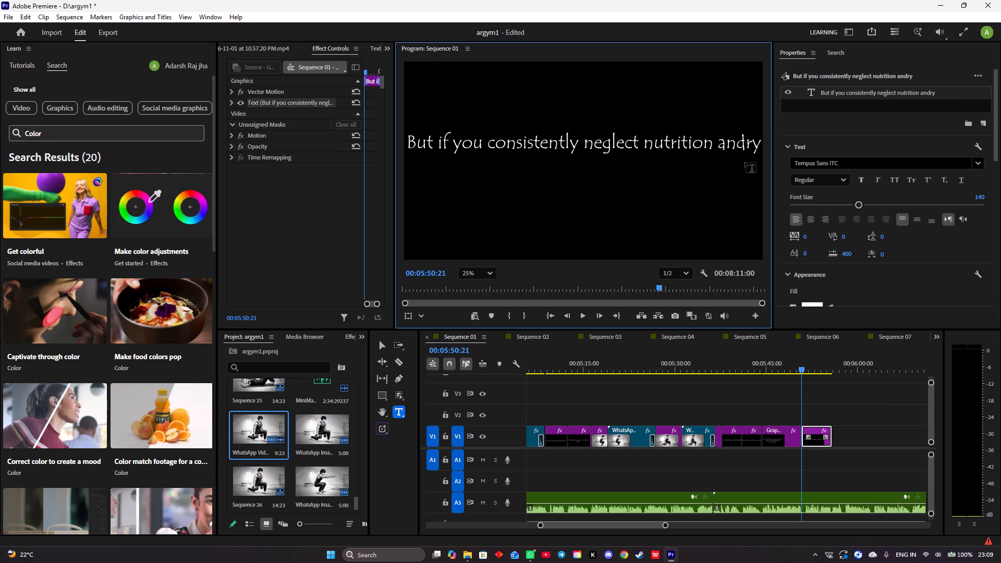
key(BackSpace)
key(BackSpace)
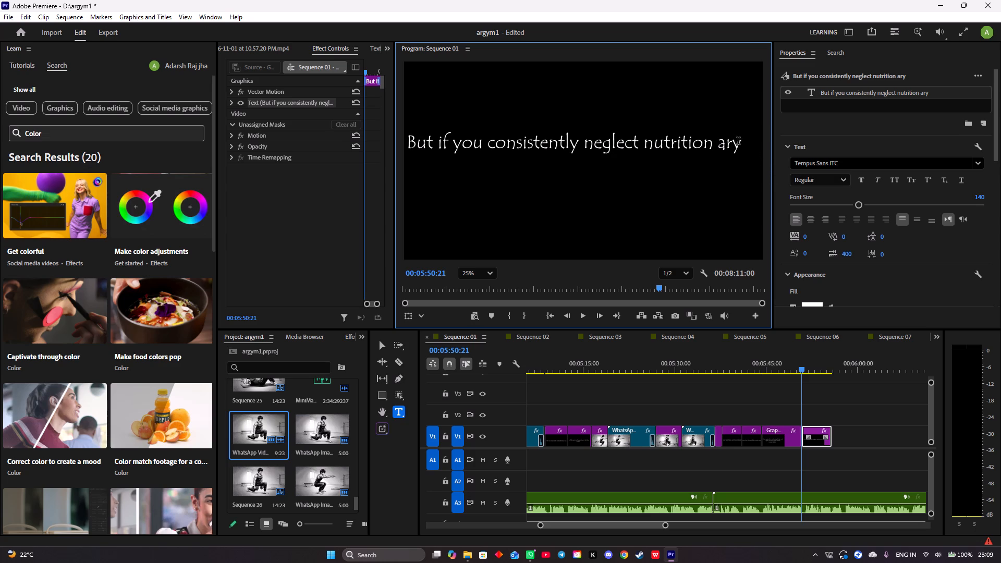
key(Right)
key(Right)
key(BackSpace)
key(BackSpace)
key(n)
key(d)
Move the "But if you consistently neglect nutrition and" line horizontally to about X 93 to centre it in the frame.
scroll(808, 221, down, 5)
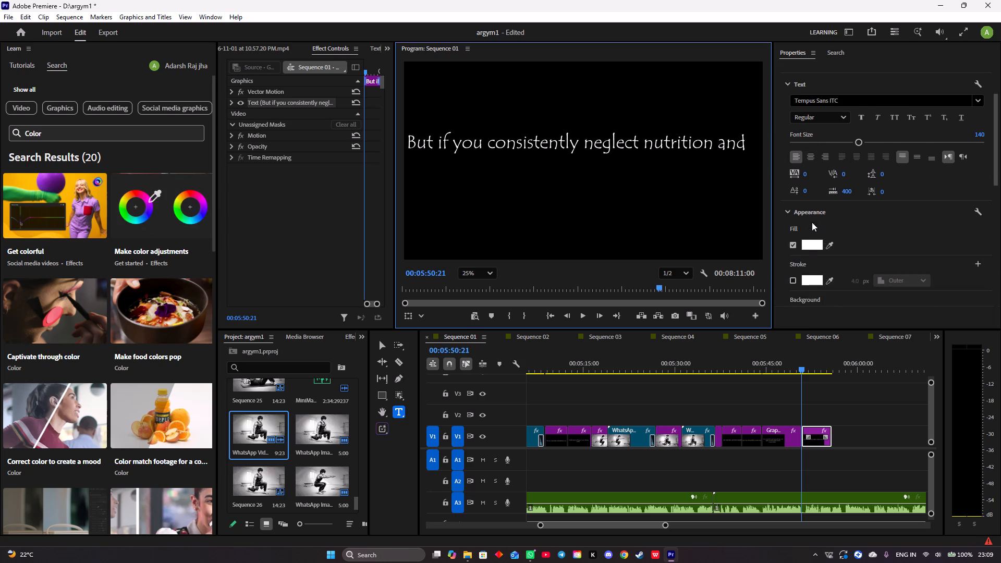
scroll(812, 222, down, 20)
drag(877, 227, 929, 239)
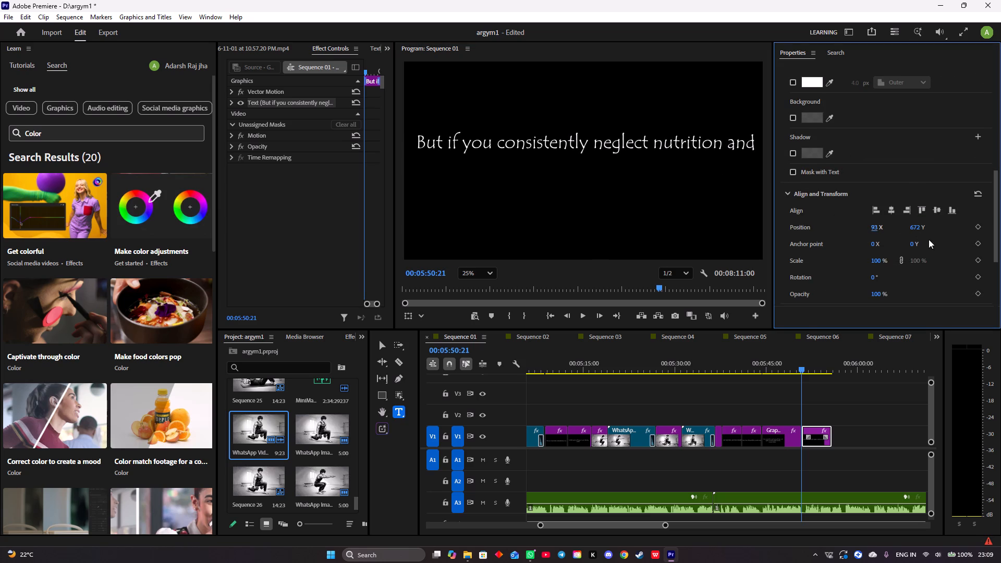
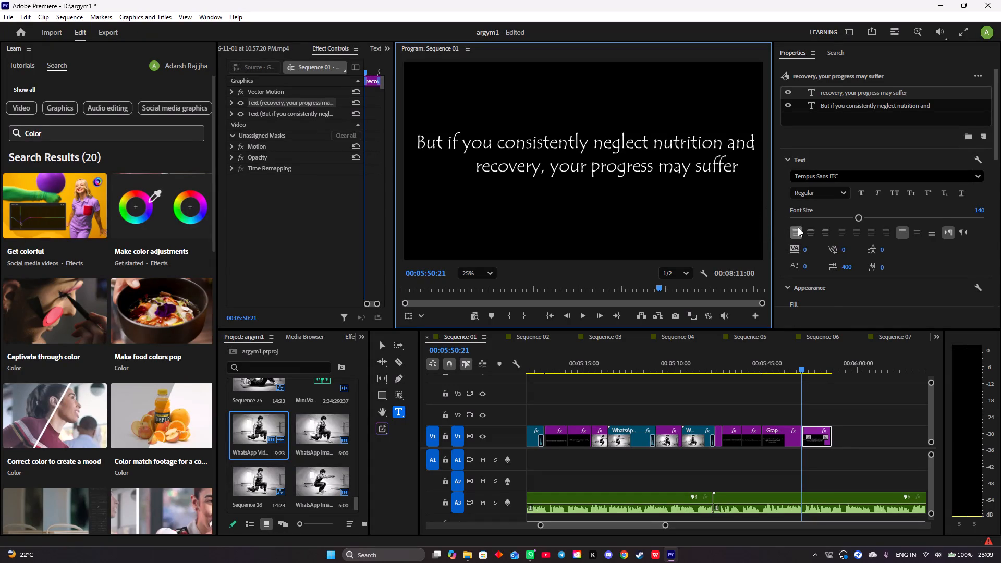
Move the second text line, "recovery, your progress may suffer", to X 401 to centre it under the first line.
scroll(798, 228, down, 20)
scroll(798, 228, down, 8)
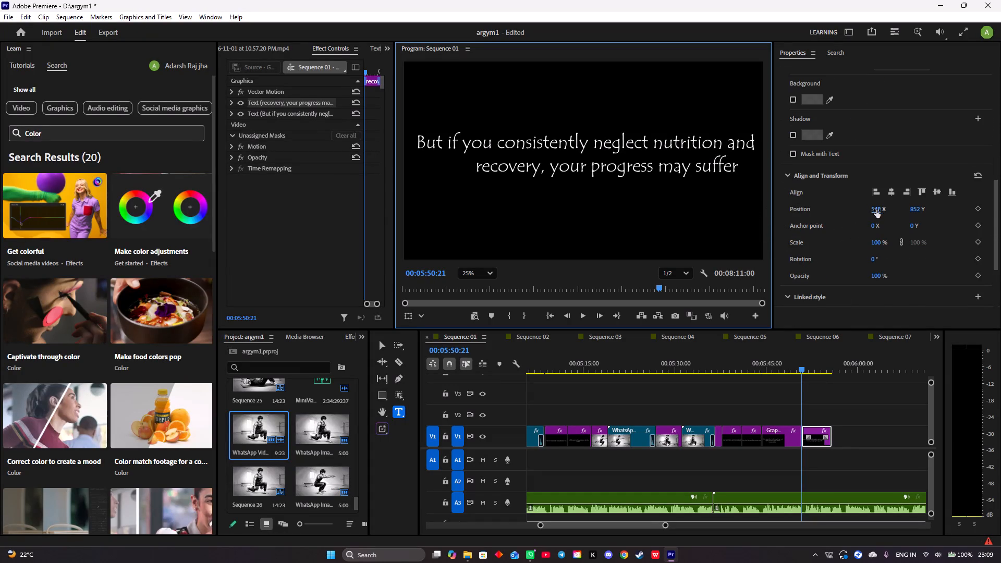
drag(876, 210, 798, 211)
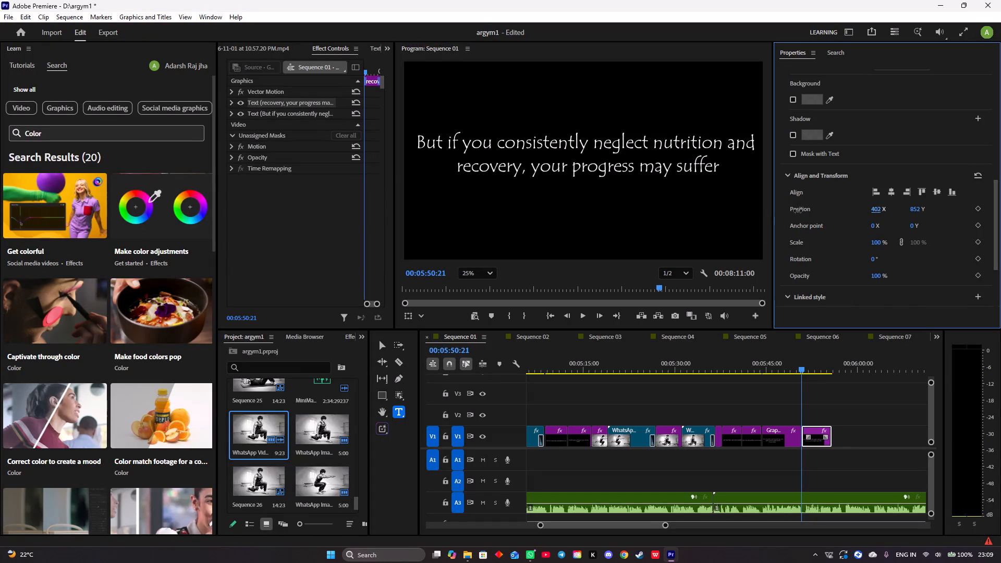
drag(798, 211, 802, 213)
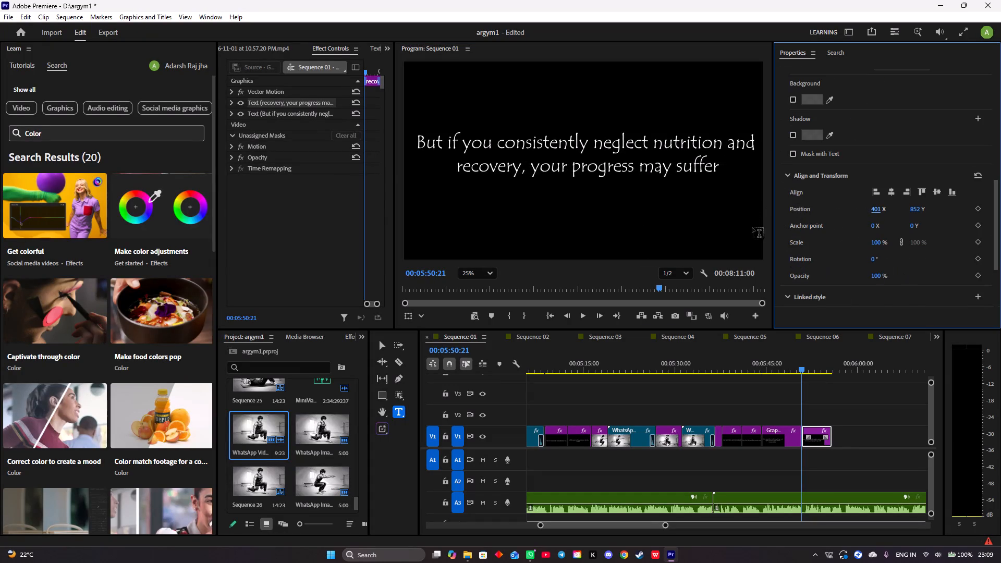
Play the nutrition and recovery title against the narration, extend its clip on V1 to about 00:05:57:19, and replay its ending.
drag(800, 369, 791, 364)
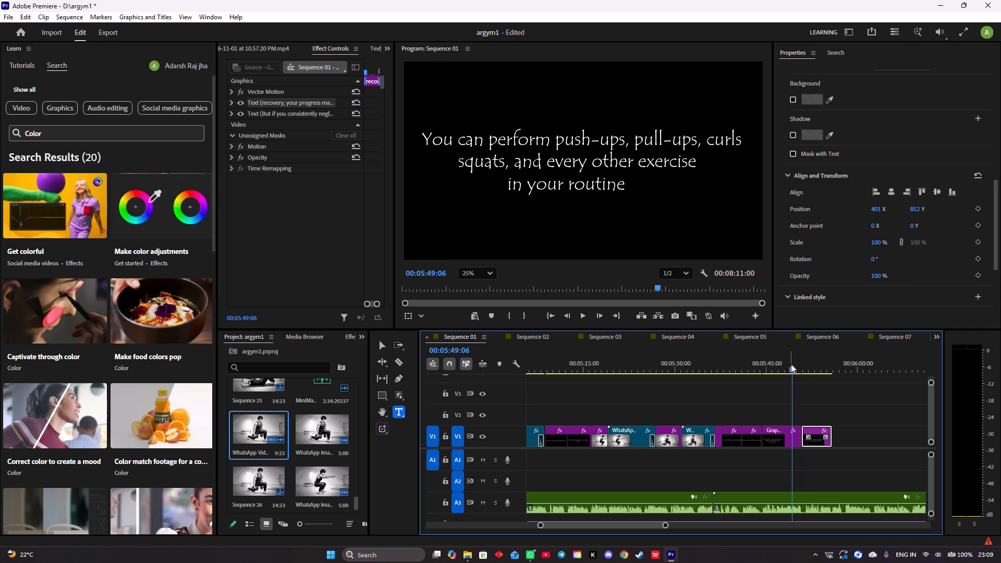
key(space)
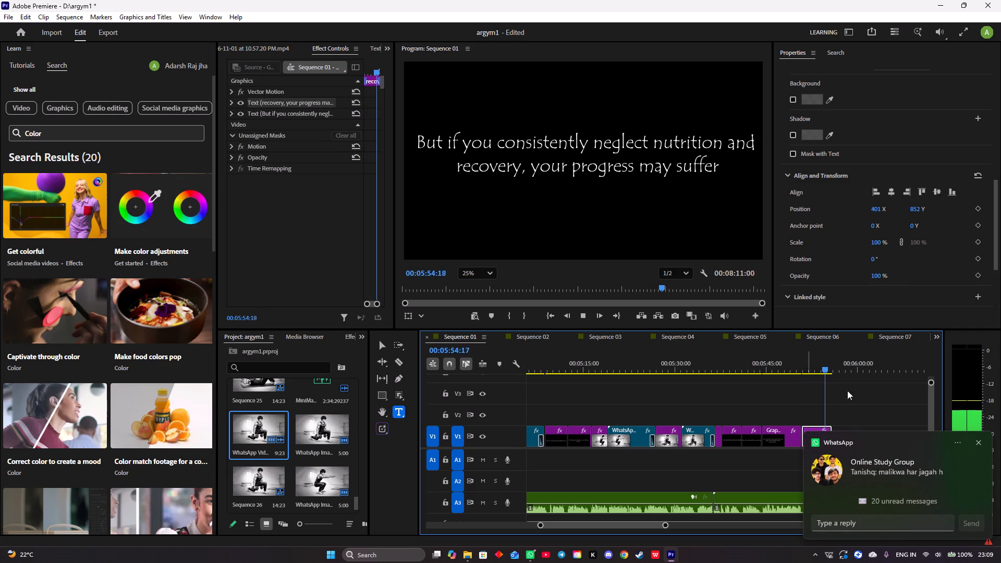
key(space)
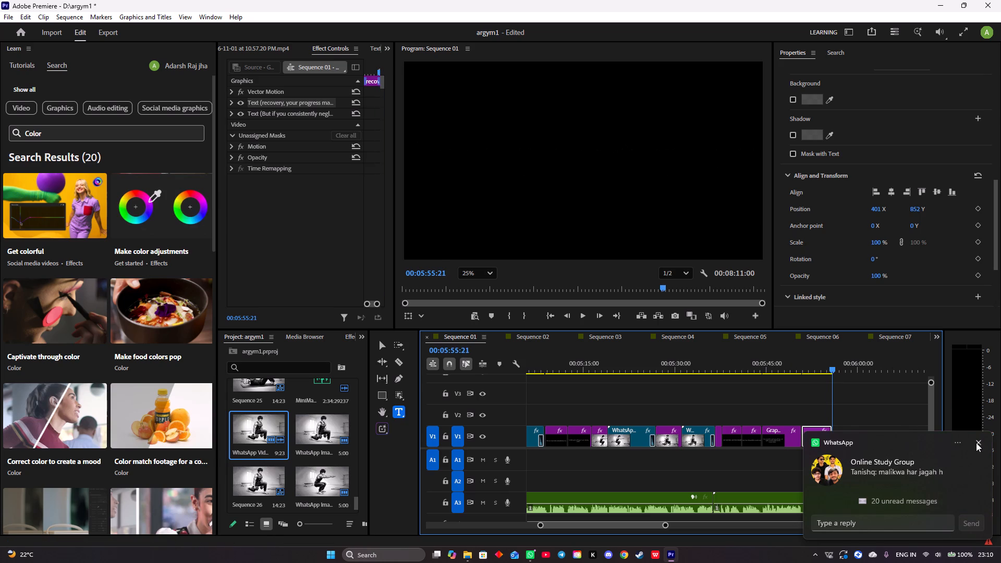
click(979, 442)
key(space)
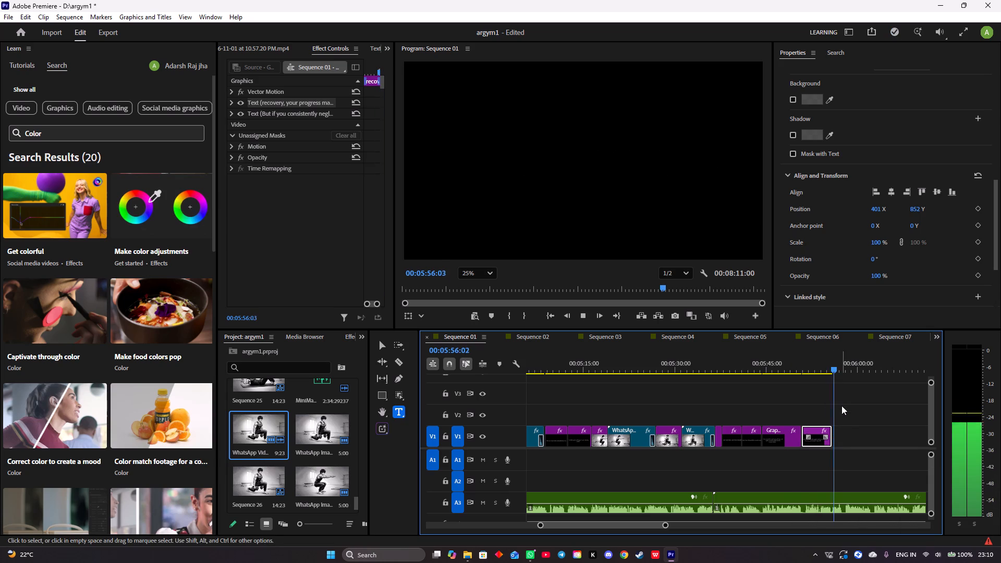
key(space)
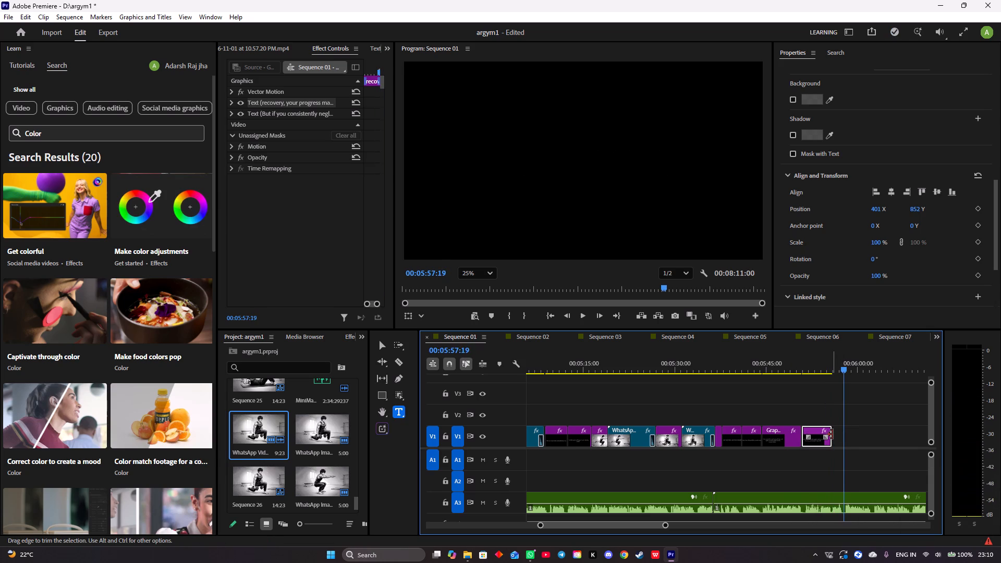
drag(832, 434, 846, 436)
drag(844, 369, 825, 369)
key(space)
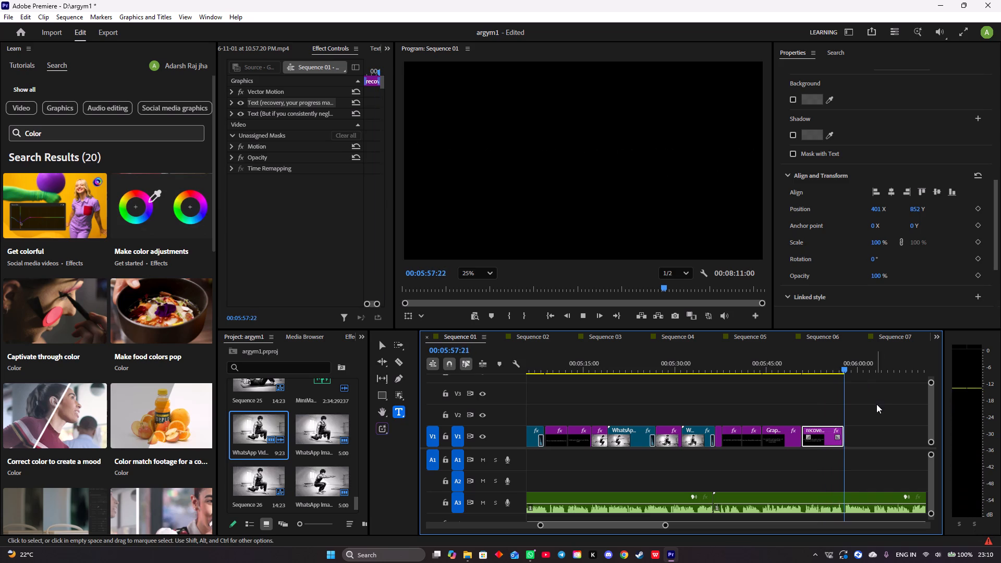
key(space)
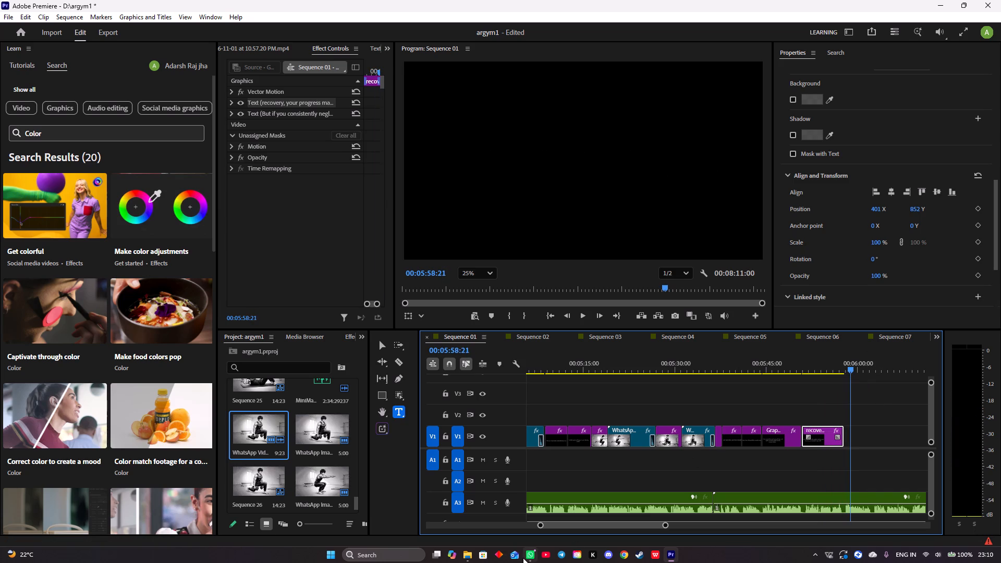
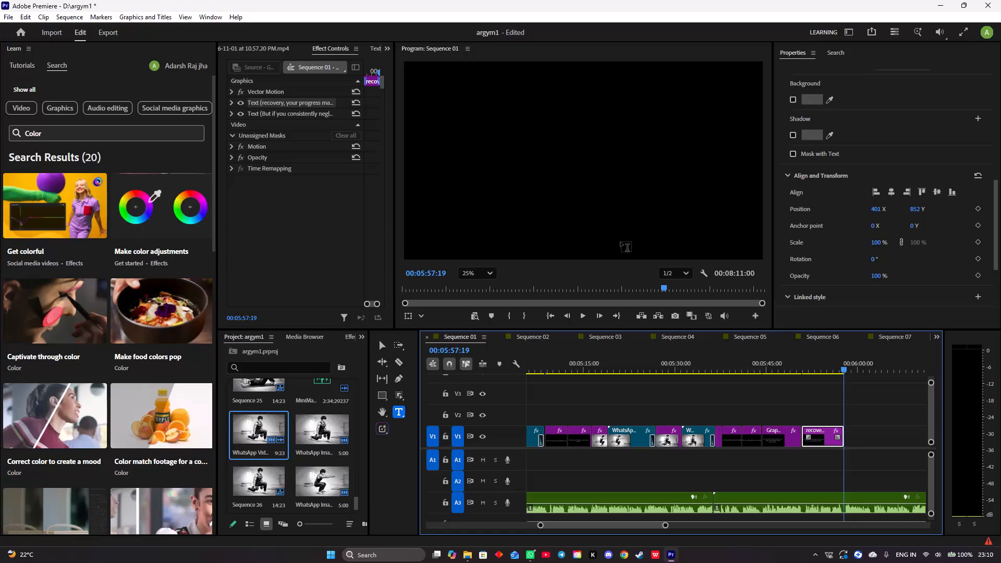
Add a new text graphic at 00:05:57:19 reading "Your body needs enough energy and protein", trimming the stray trailing "t" from the pasted text.
click(410, 140)
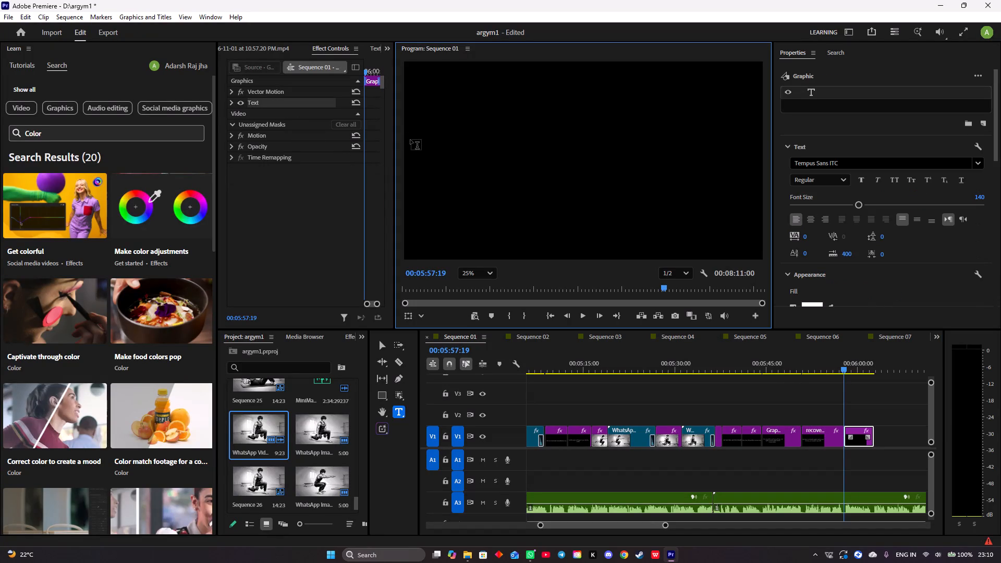
key(ctrl+v)
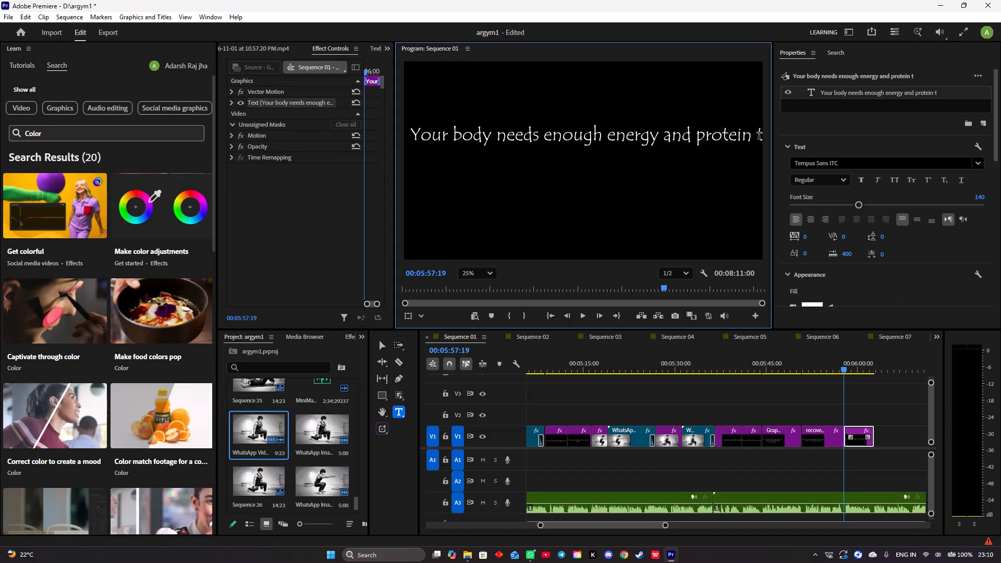
click(760, 136)
key(BackSpace)
key(Right)
key(BackSpace)
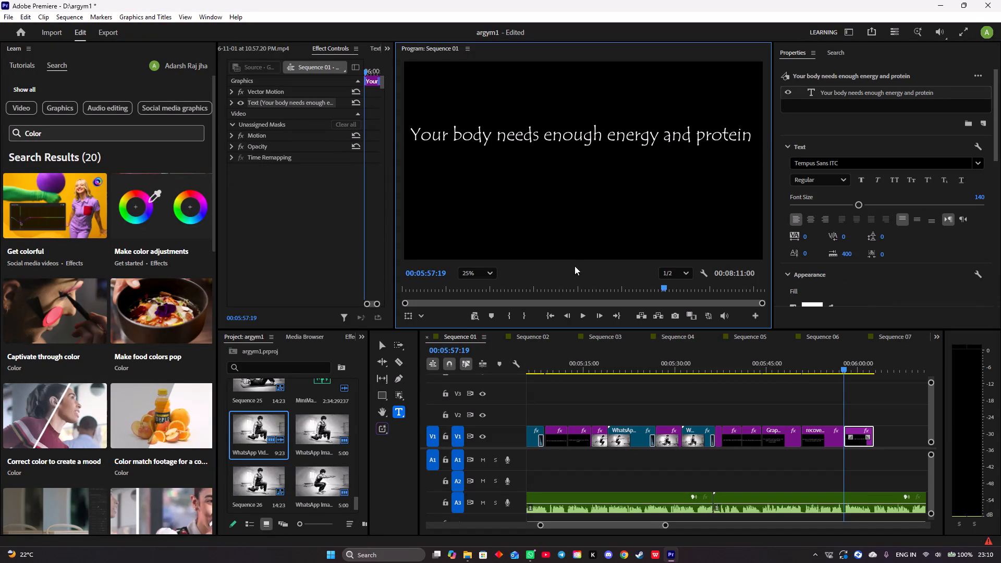
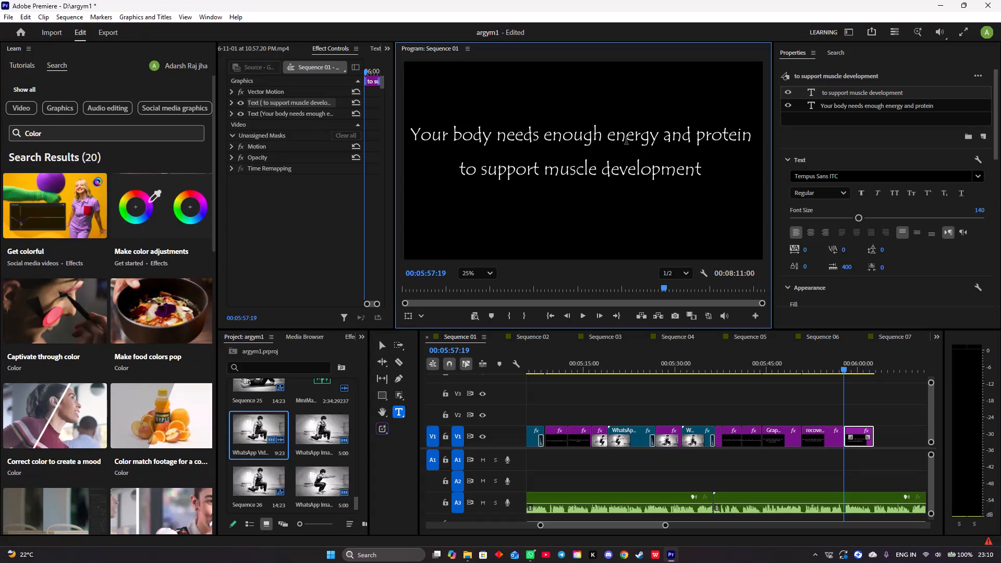
Move the first line, "Your body needs enough energy and protein", to X 74 and slightly lower, closer to the second line.
click(616, 133)
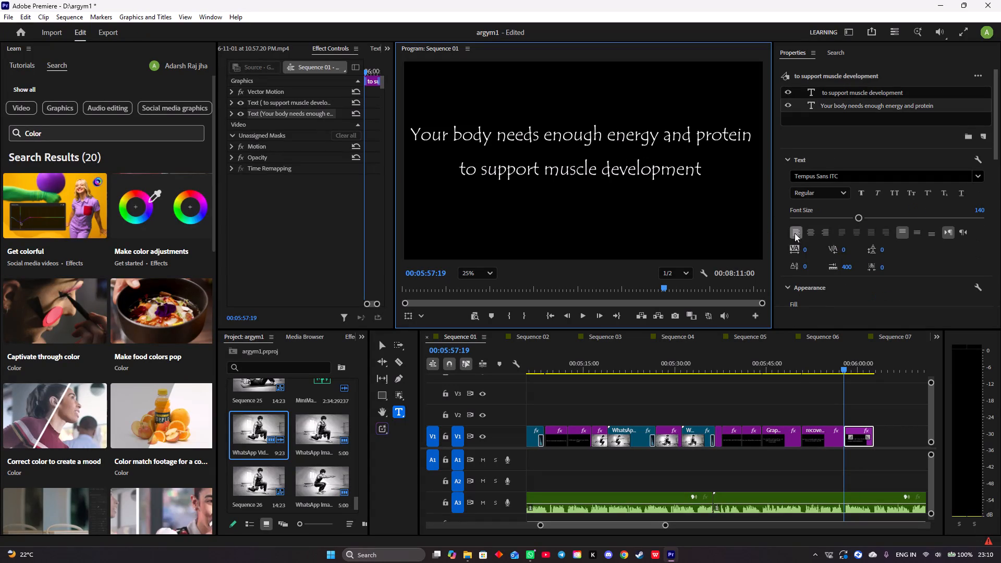
scroll(799, 234, down, 20)
scroll(799, 234, down, 1)
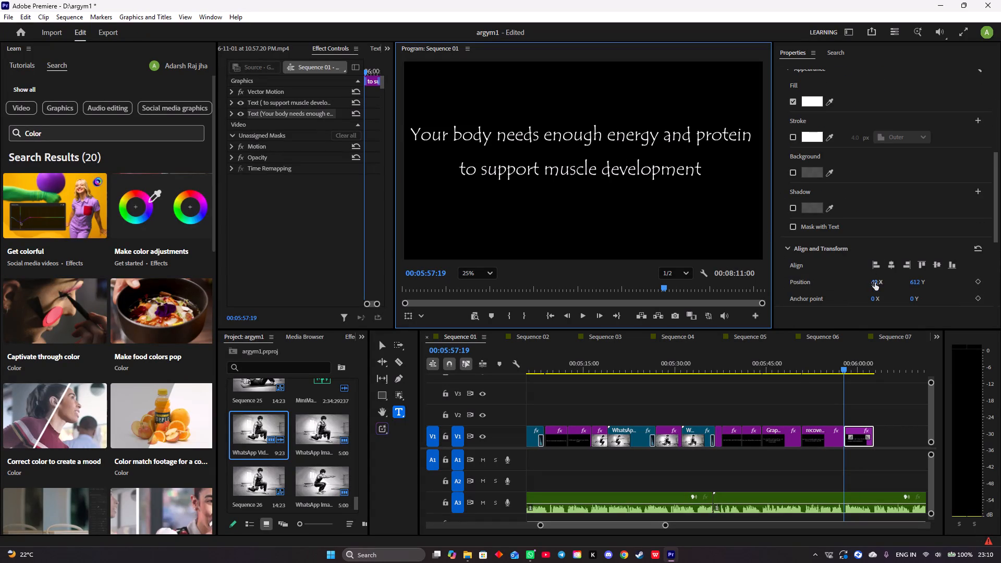
drag(875, 283, 894, 286)
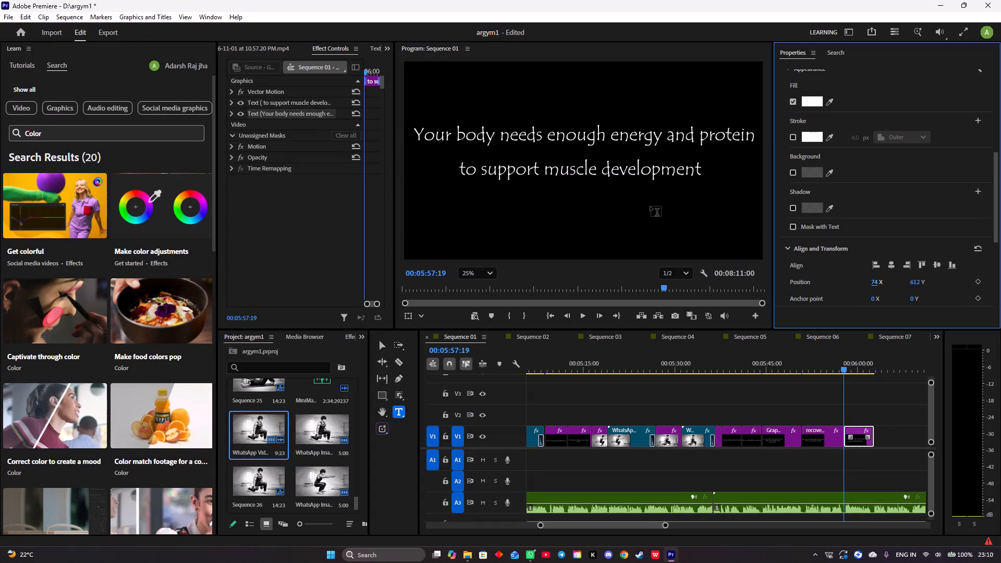
drag(912, 283, 934, 283)
click(593, 169)
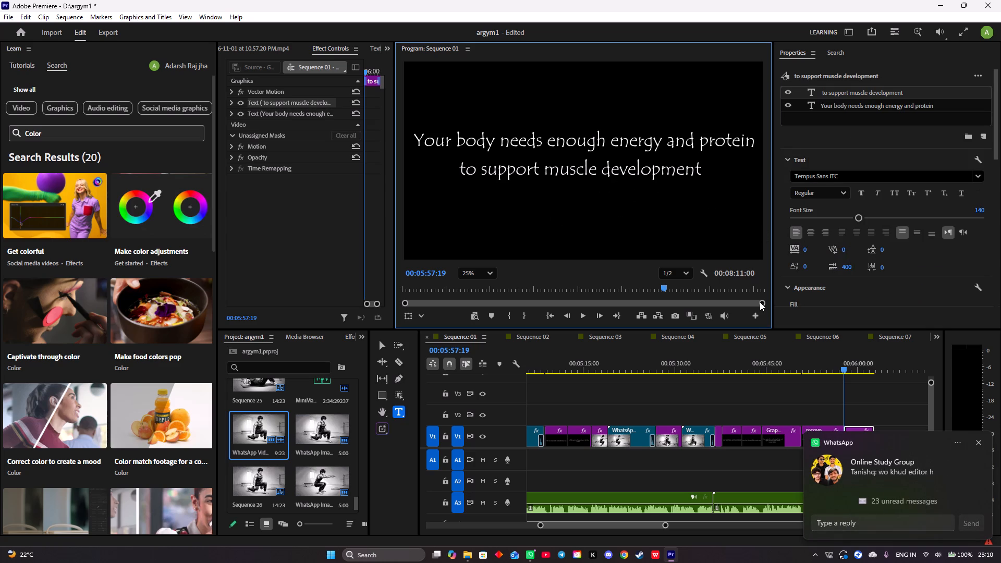
Play the "Your body needs enough energy and protein to support muscle development" text clip against the narration, from 00:05:57:11 to about 00:06:03:01.
click(845, 368)
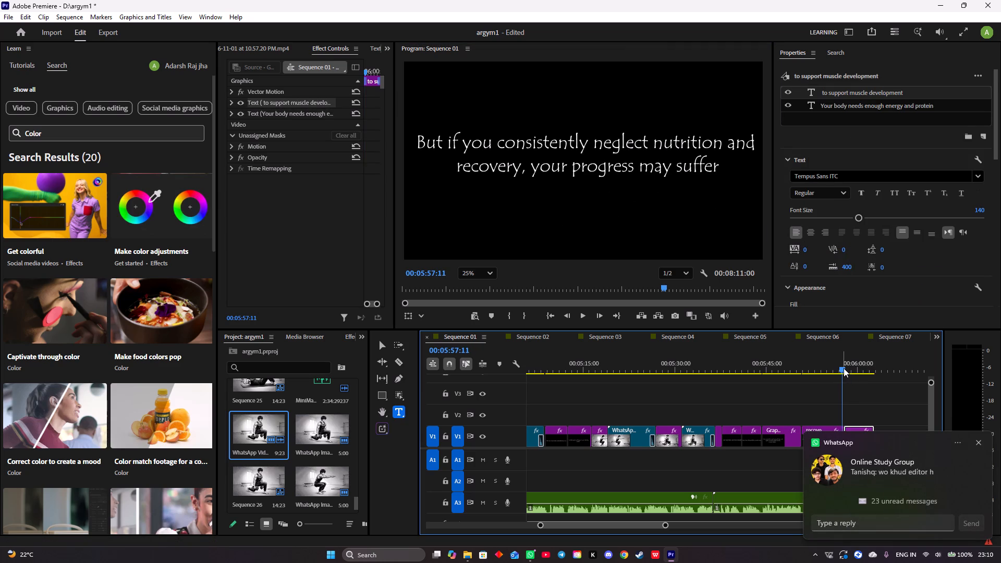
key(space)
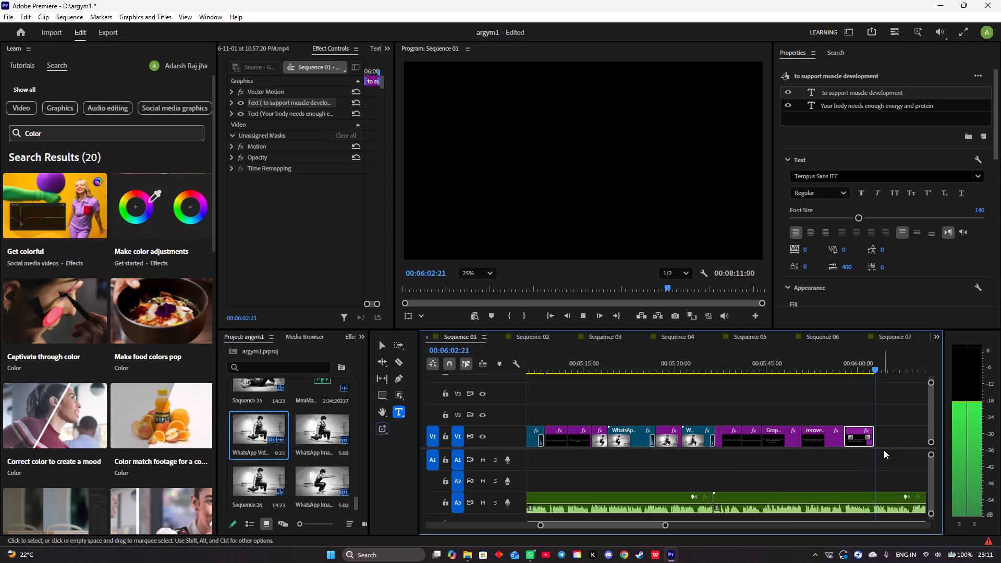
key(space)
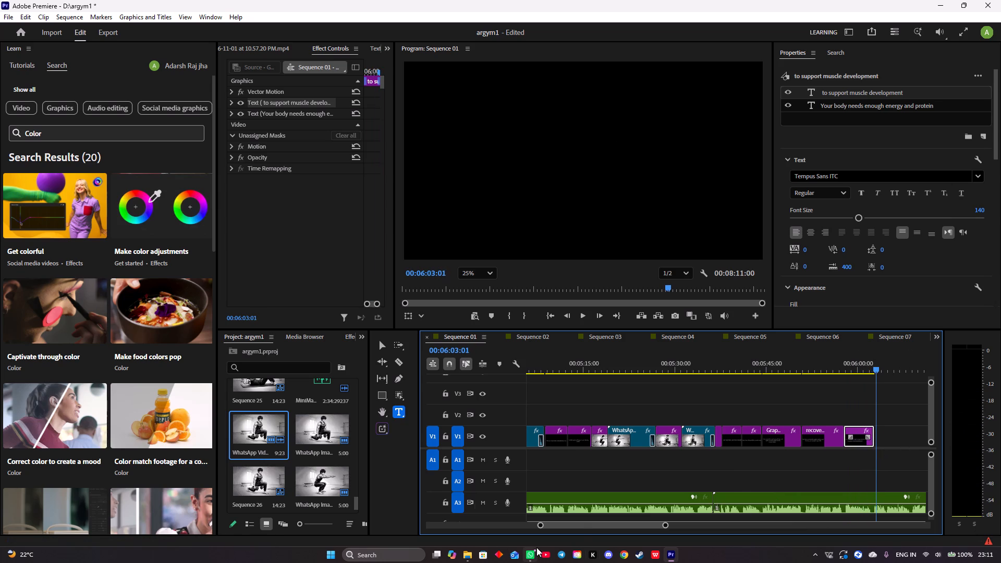
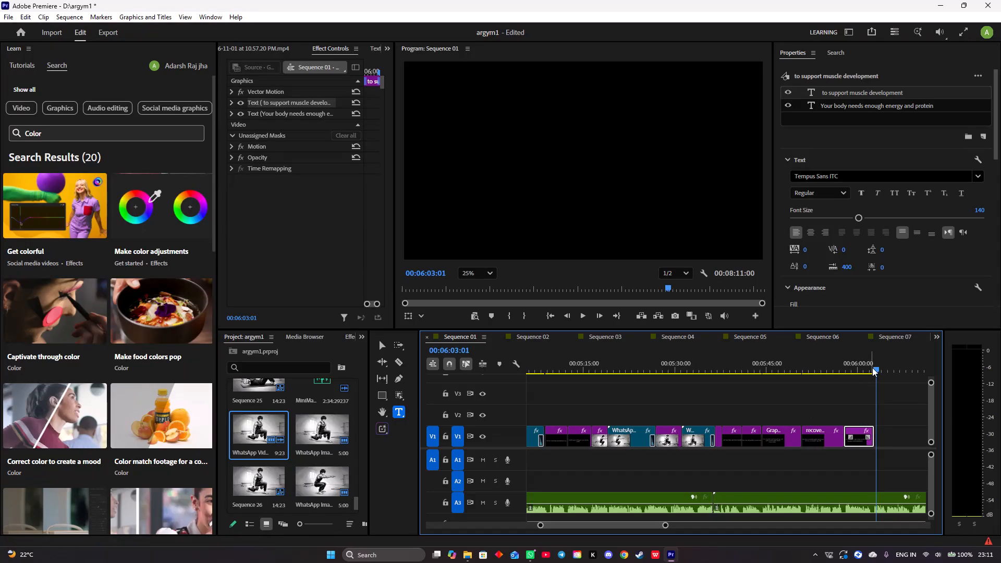
Add a new text title at 00:06:02:20, just after the muscle development title, reading "Include foods such as milk, paneer, lentils".
click(874, 368)
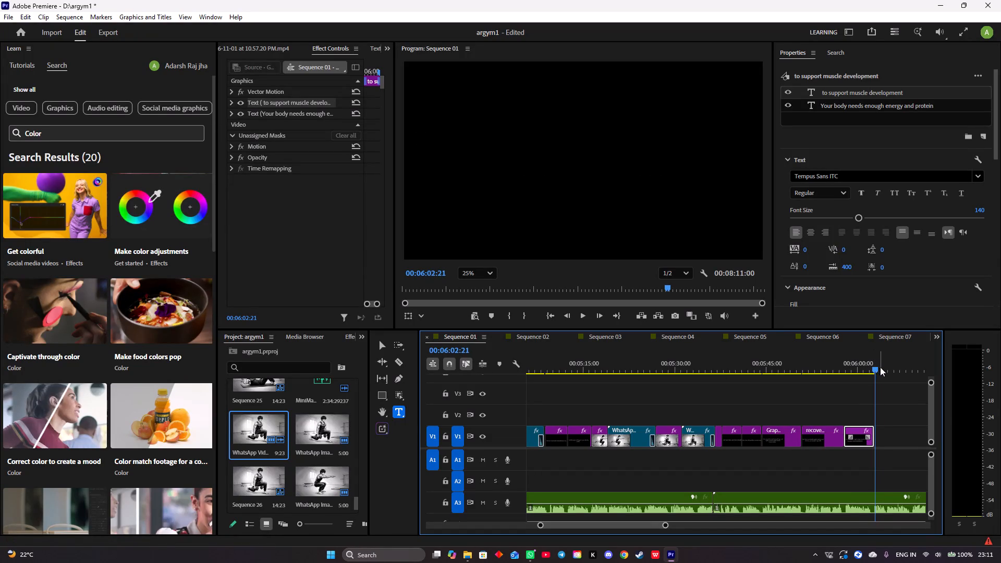
click(872, 366)
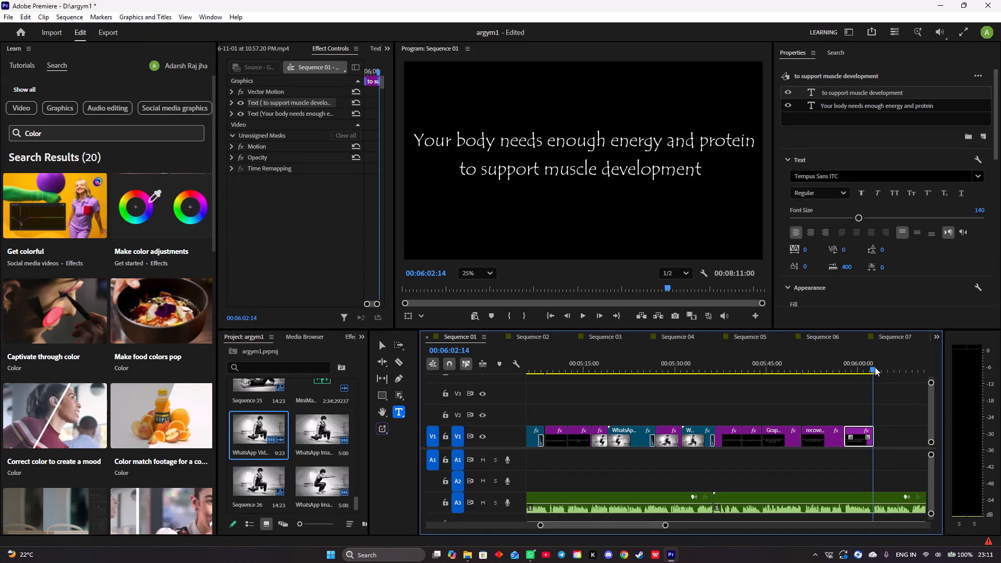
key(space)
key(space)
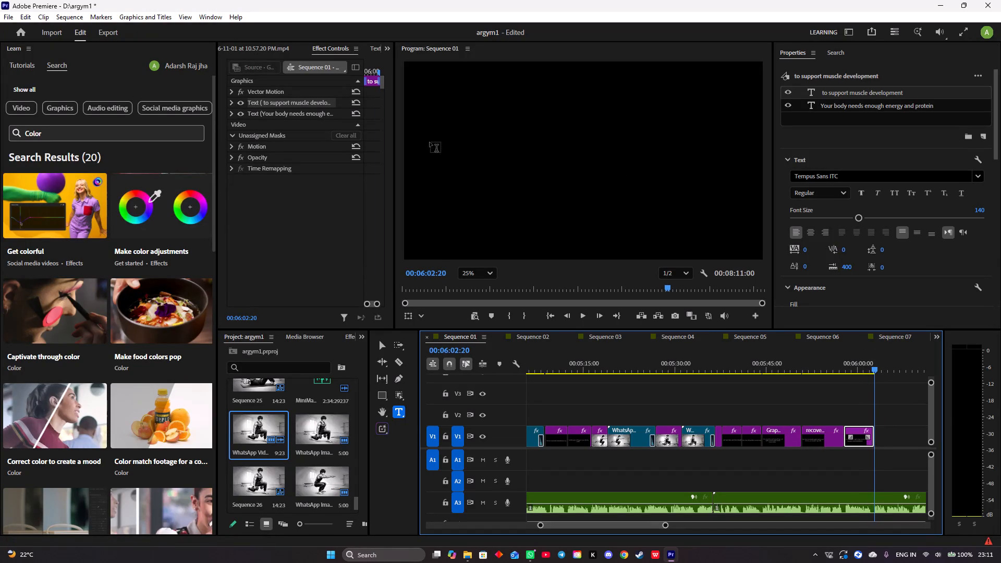
click(412, 135)
key(ctrl+v)
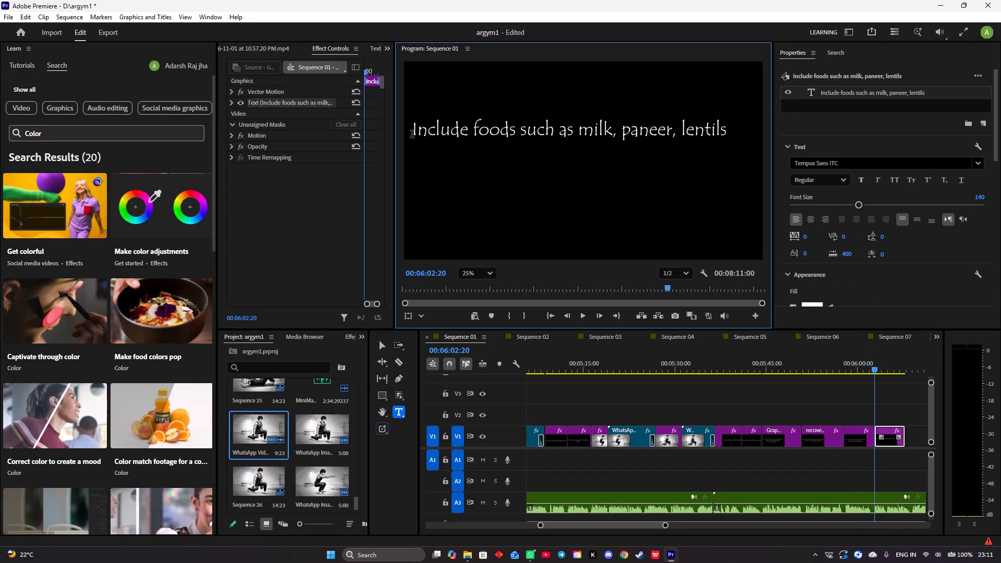
Reposition the "Include foods such as milk, paneer, lentils" text to about X 160, Y 671, centred horizontally in the frame.
scroll(803, 247, down, 16)
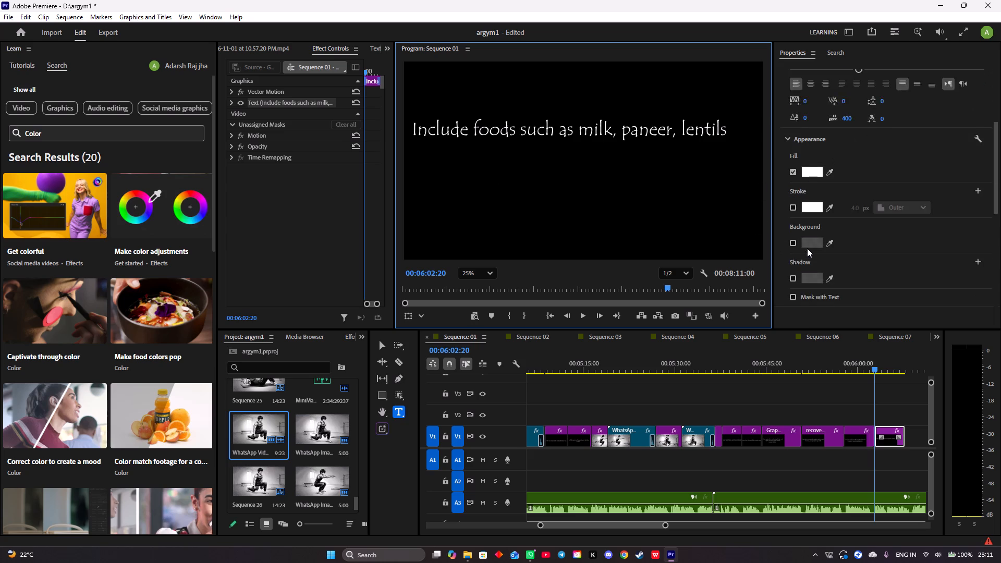
scroll(807, 248, down, 11)
drag(876, 206, 935, 216)
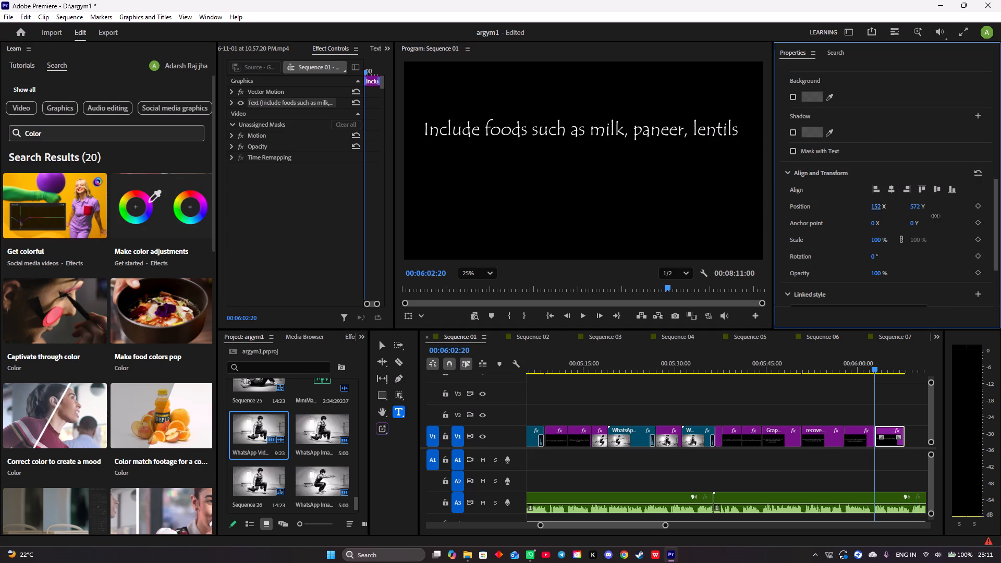
drag(935, 216, 940, 217)
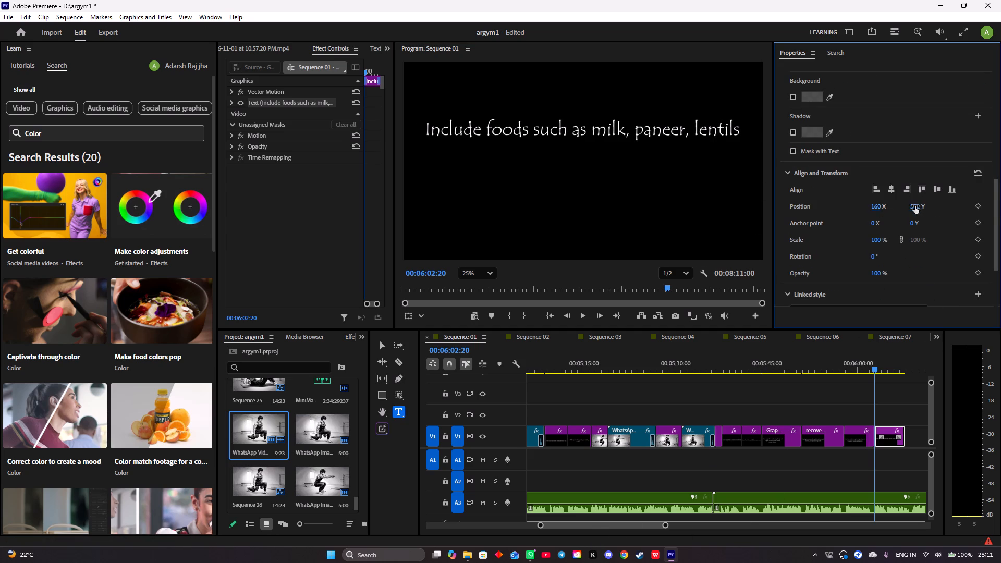
drag(915, 206, 972, 213)
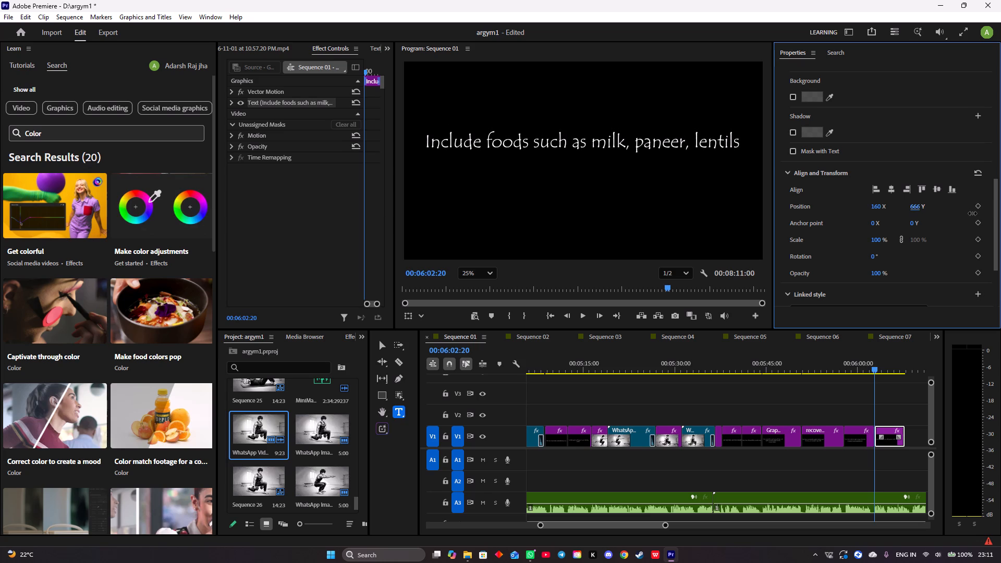
drag(972, 213, 974, 213)
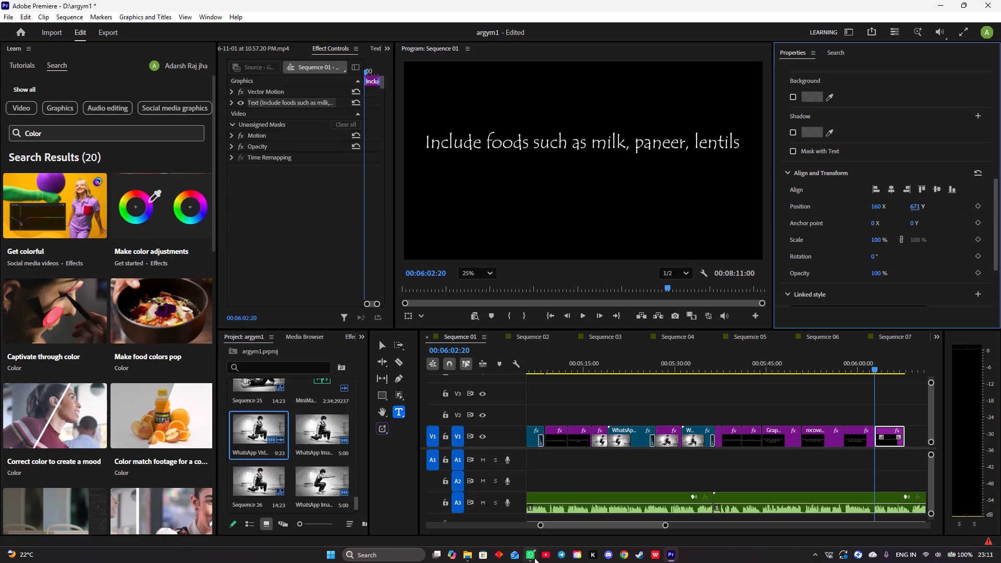
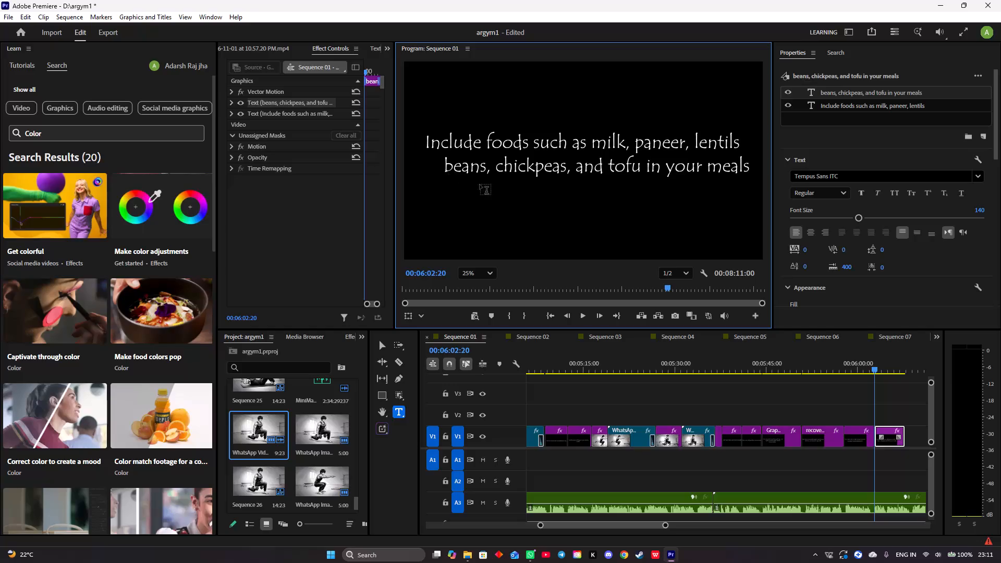
Reposition the second text line, "beans, chickpeas, and tofu in your meals", to about X 171, Y 915 beneath the first line.
scroll(794, 245, down, 18)
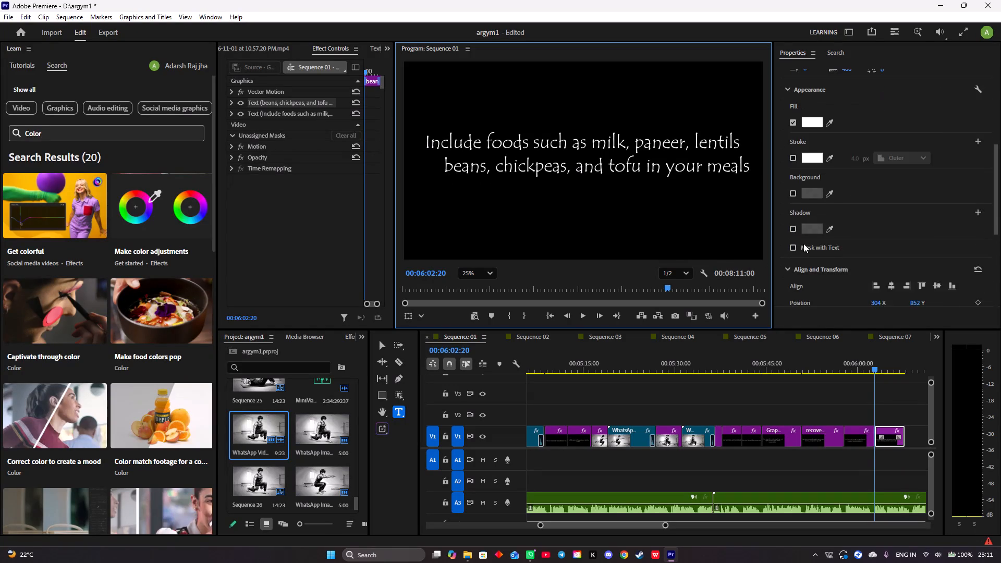
scroll(803, 243, down, 13)
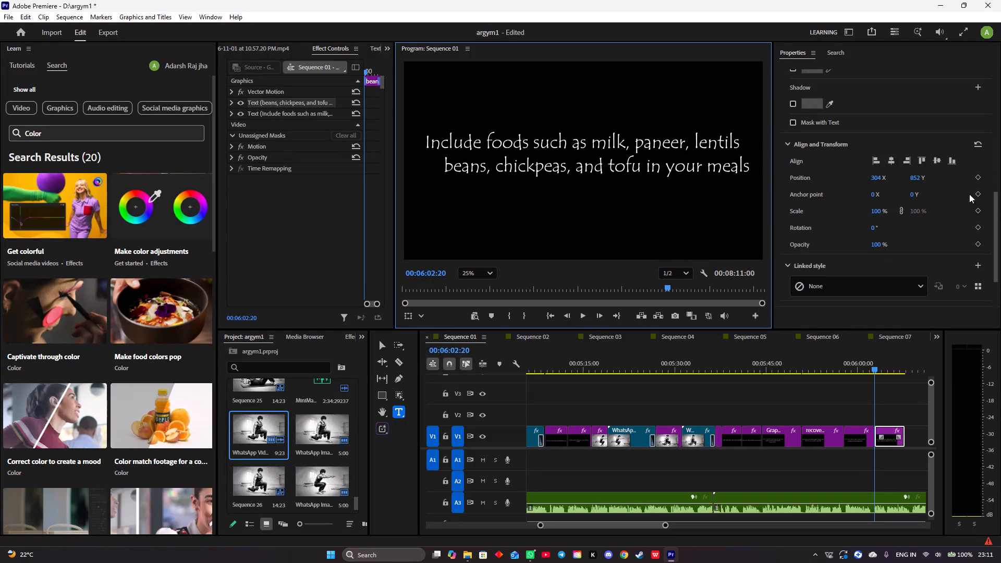
drag(877, 177, 868, 179)
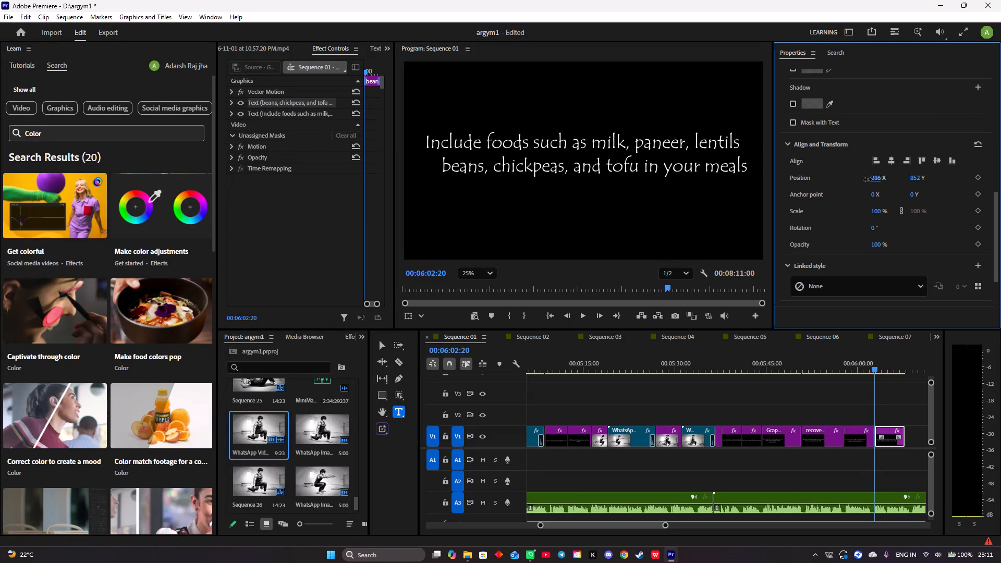
drag(868, 179, 817, 188)
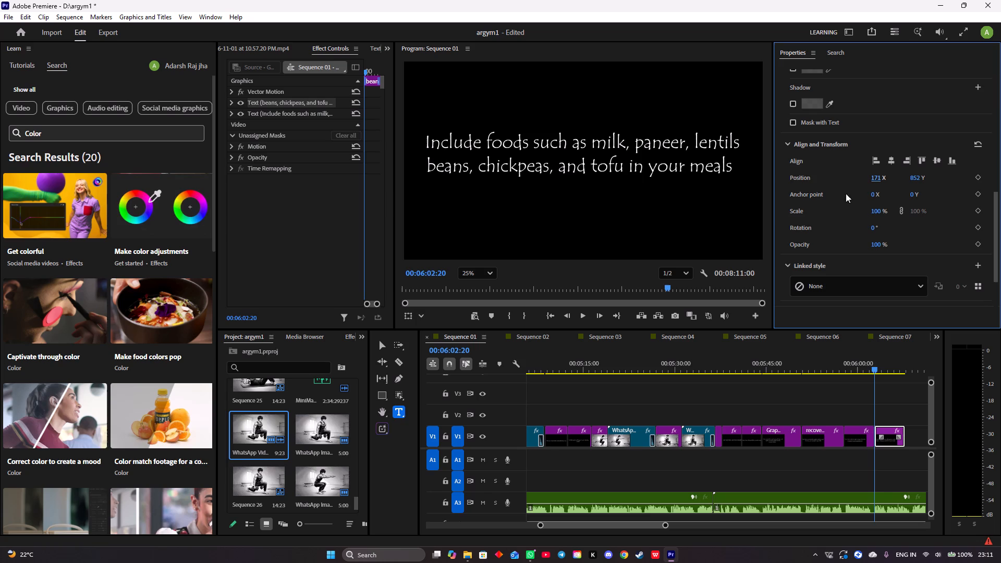
drag(911, 177, 944, 178)
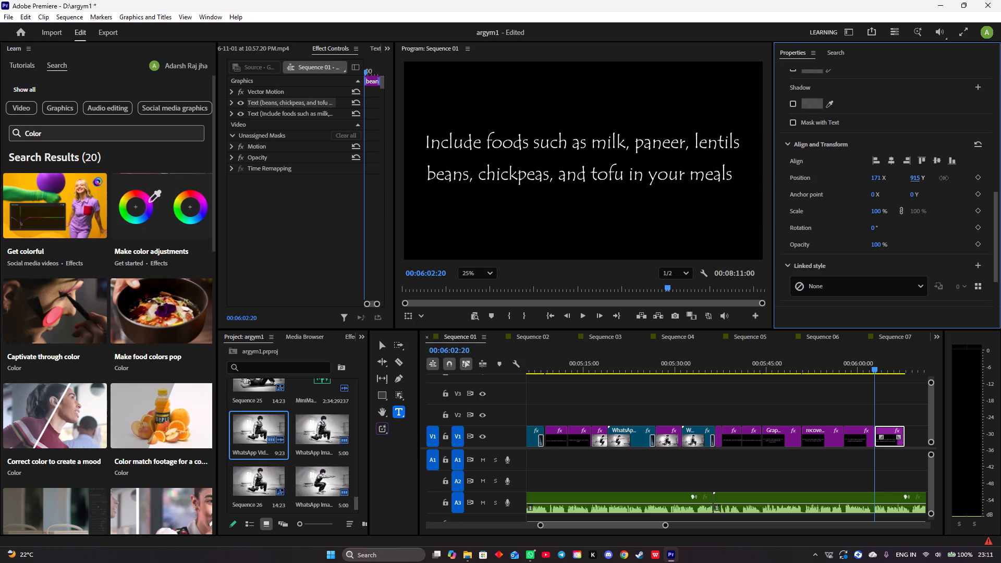
Lower the second text line, "beans, chickpeas, and tofu in your meals", to about Y 921.
drag(944, 178, 948, 179)
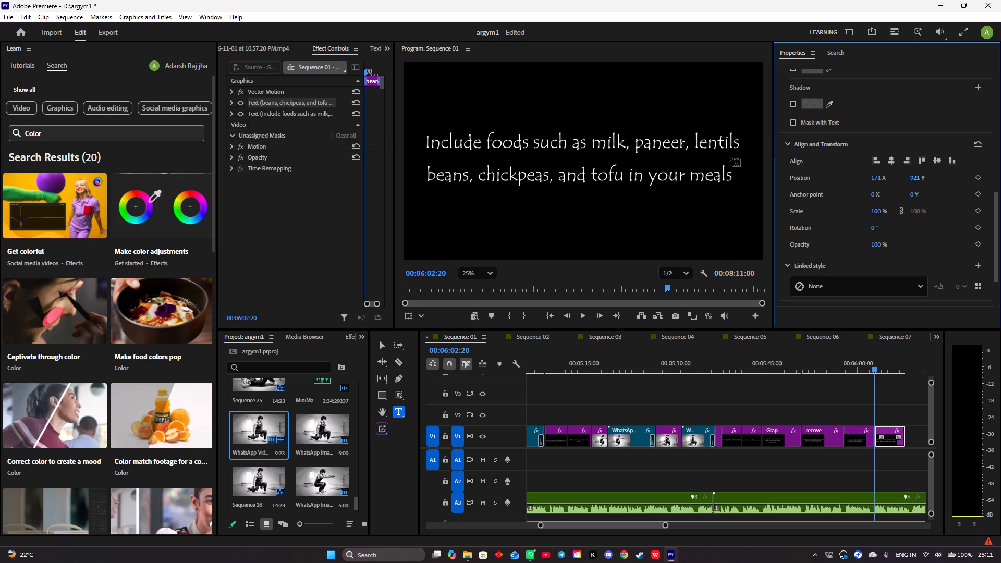
Lower the first text line, "Include foods such as milk, paneer, lentils", to about Y 721, closer to the second line.
click(715, 142)
scroll(873, 249, down, 7)
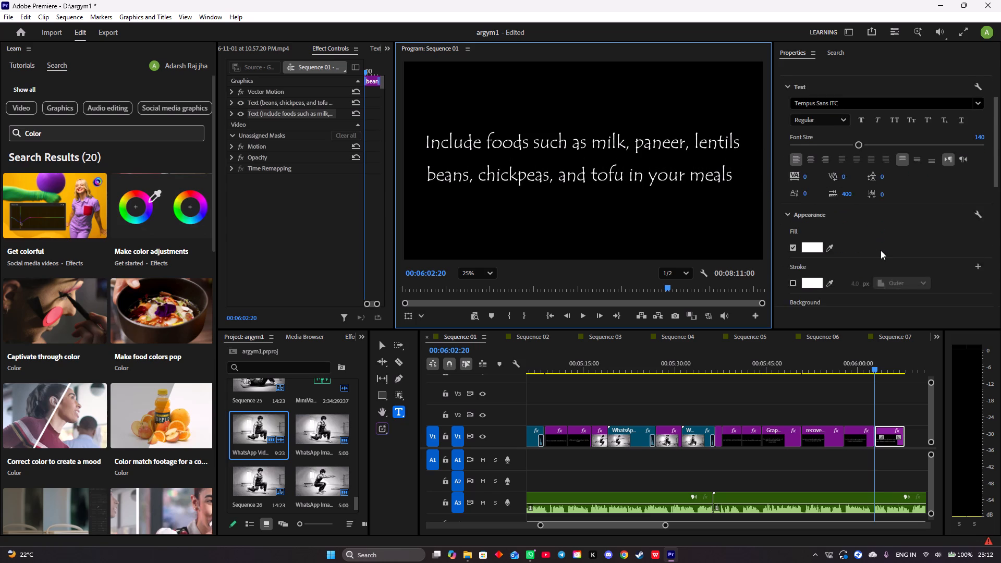
scroll(881, 250, down, 14)
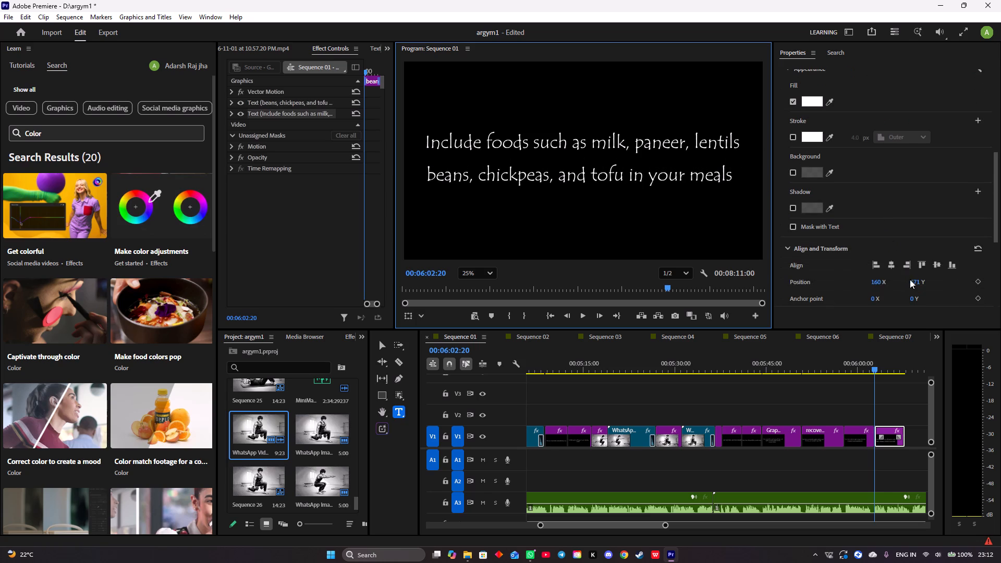
drag(913, 279, 949, 288)
Play the two-line food text graphic against the narration and extend its clip on V1 to end at 00:06:08:18.
drag(872, 368, 866, 367)
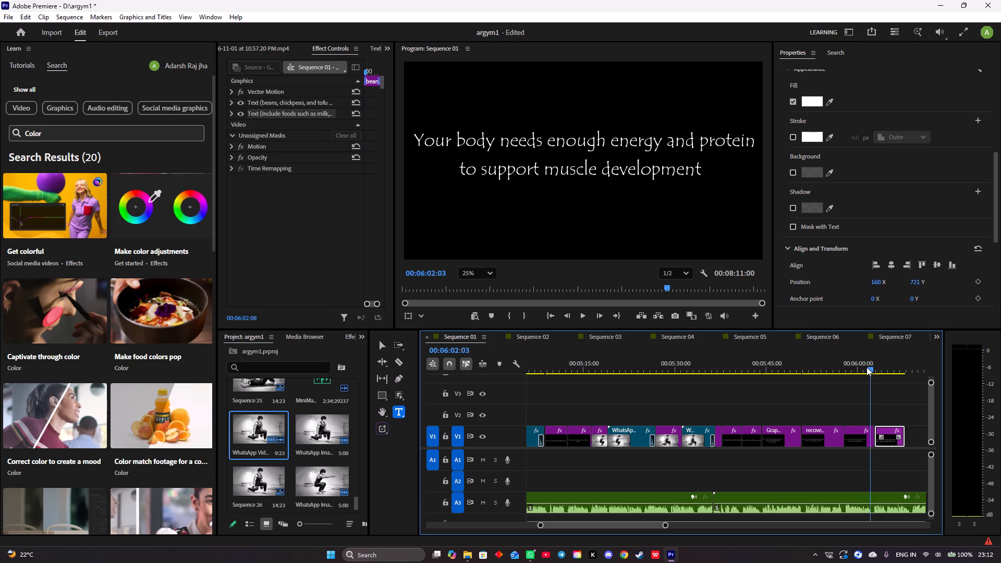
drag(866, 367, 863, 367)
key(space)
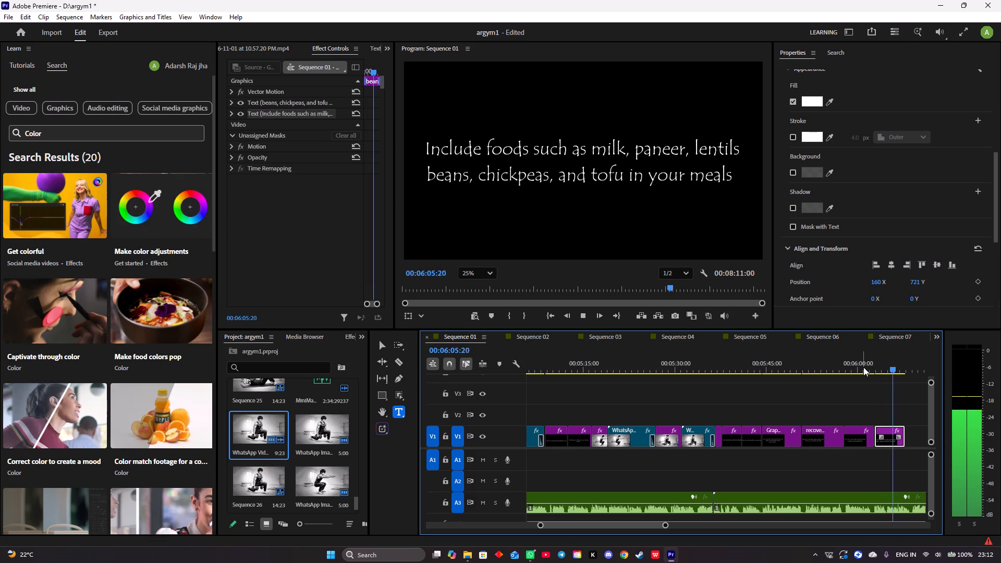
key(space)
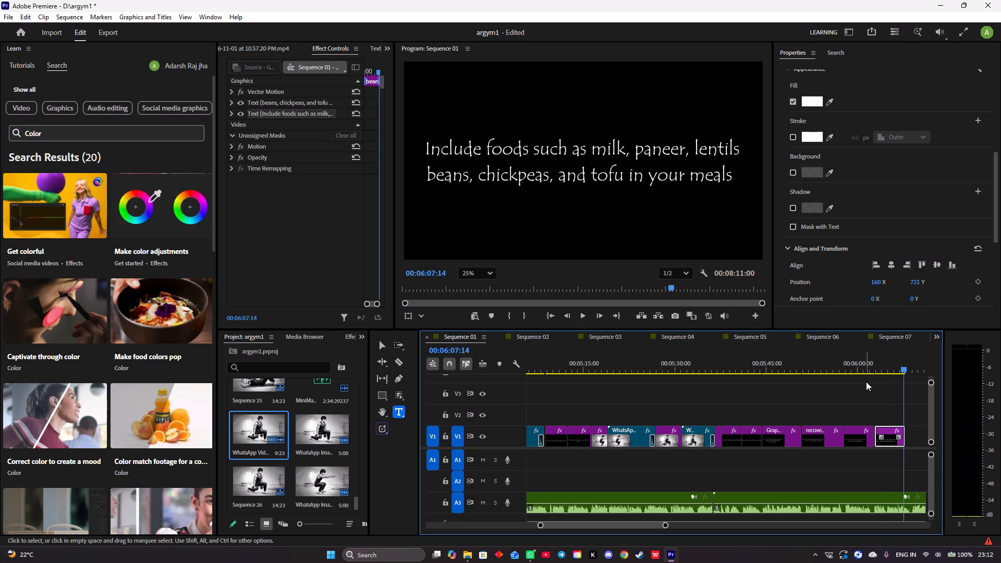
key(space)
key(space)
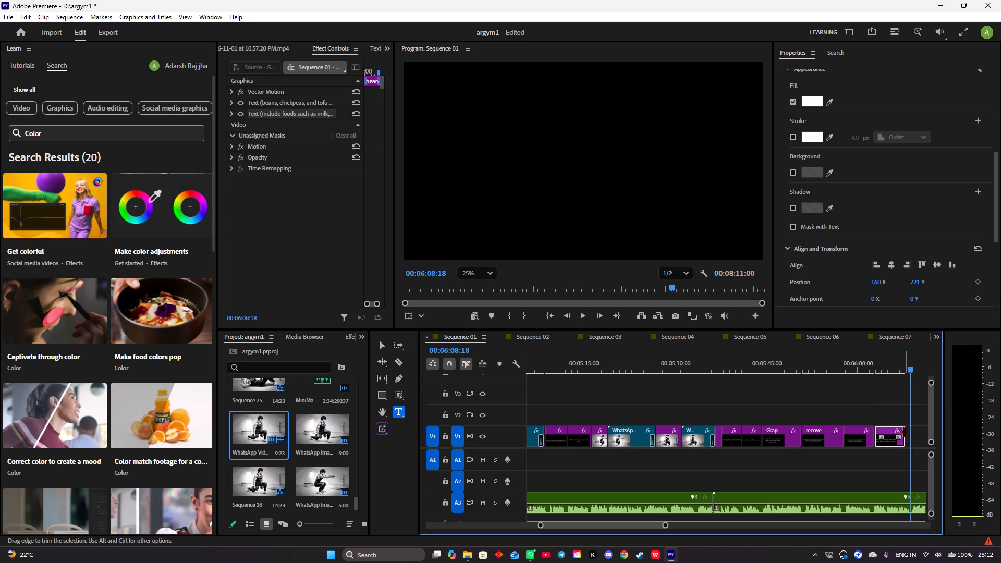
drag(905, 432, 911, 432)
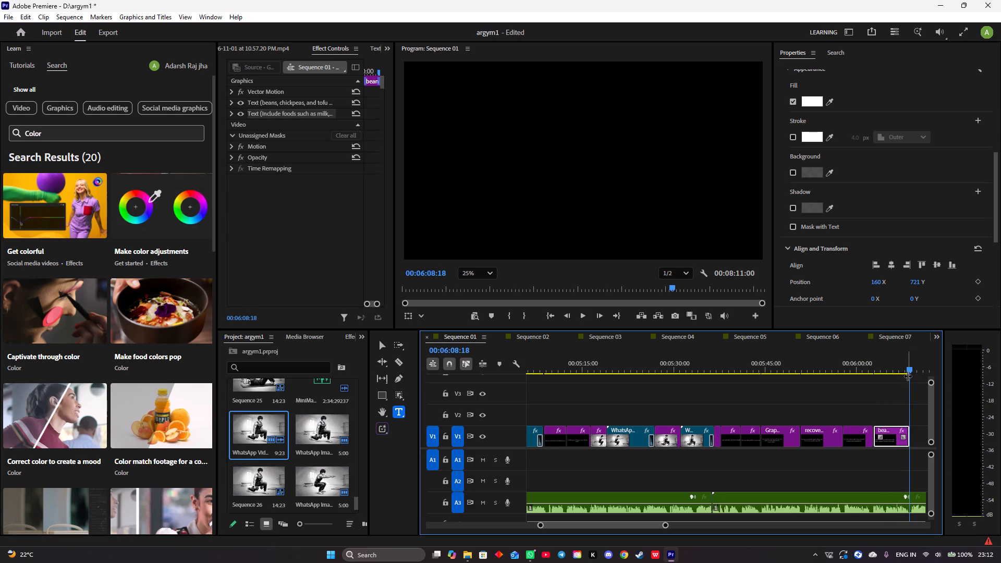
Replay the extended food text clip with the narration that follows it, up to about 00:06:09:19.
drag(910, 370, 888, 366)
key(space)
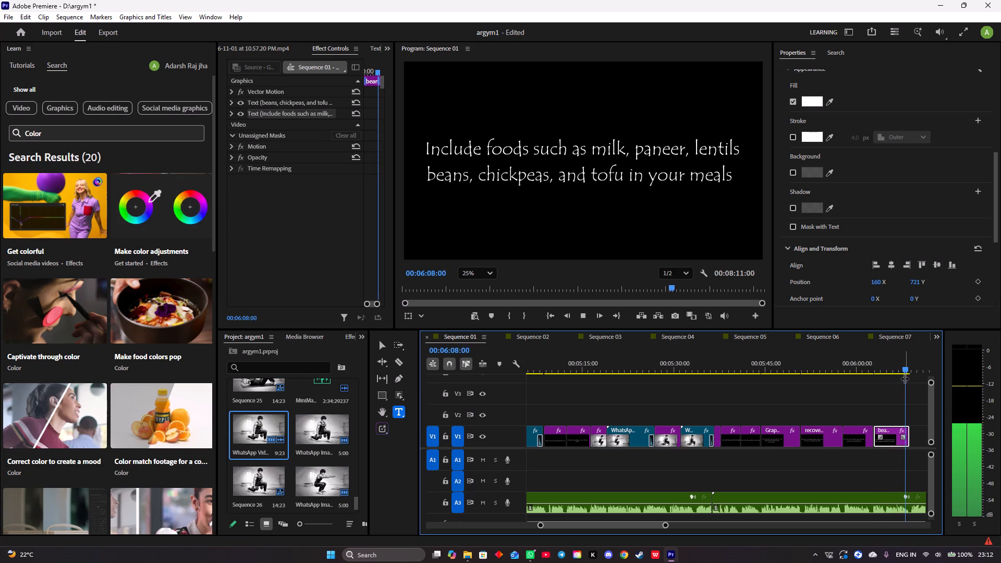
key(space)
key(space)
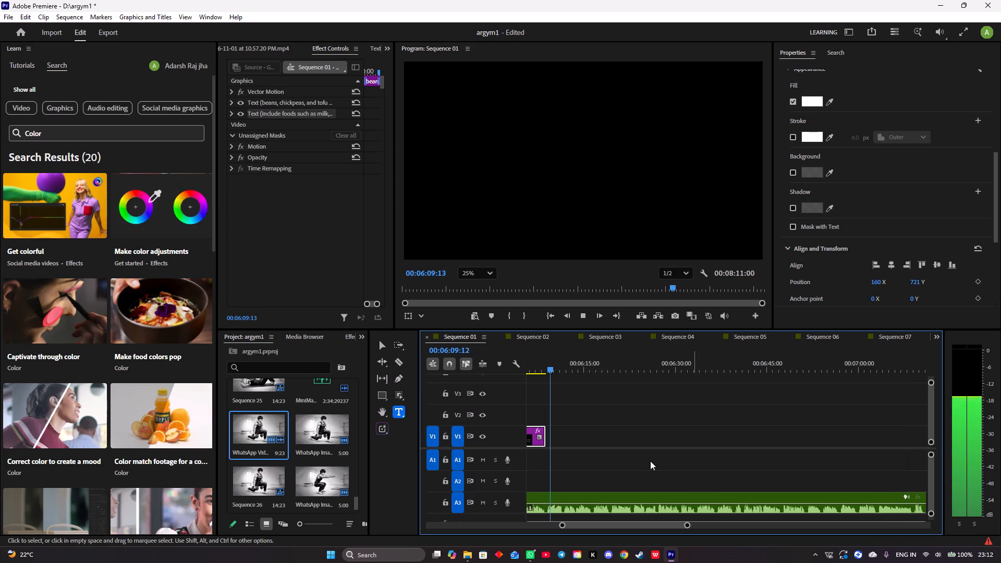
key(space)
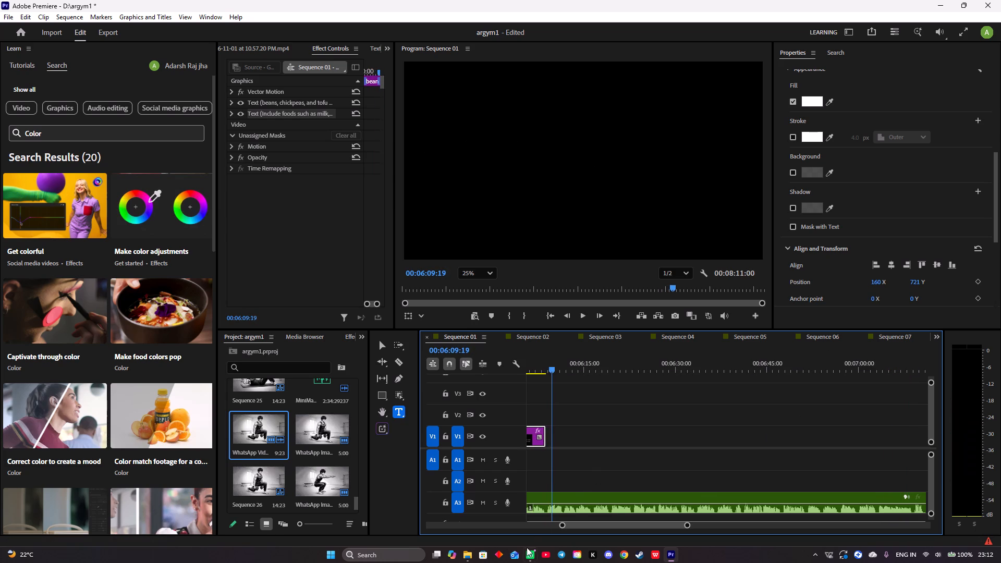
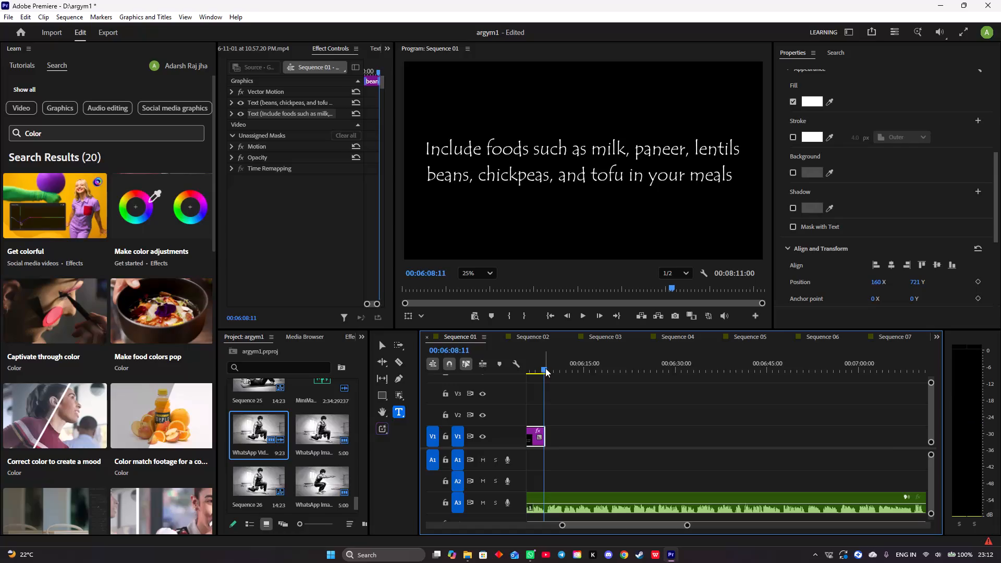
At 00:06:08:19, just past the food text clip, add a new text graphic on V1 reading "Eat carbohydrates for energy, include healthy fats".
key(space)
key(space)
key(space)
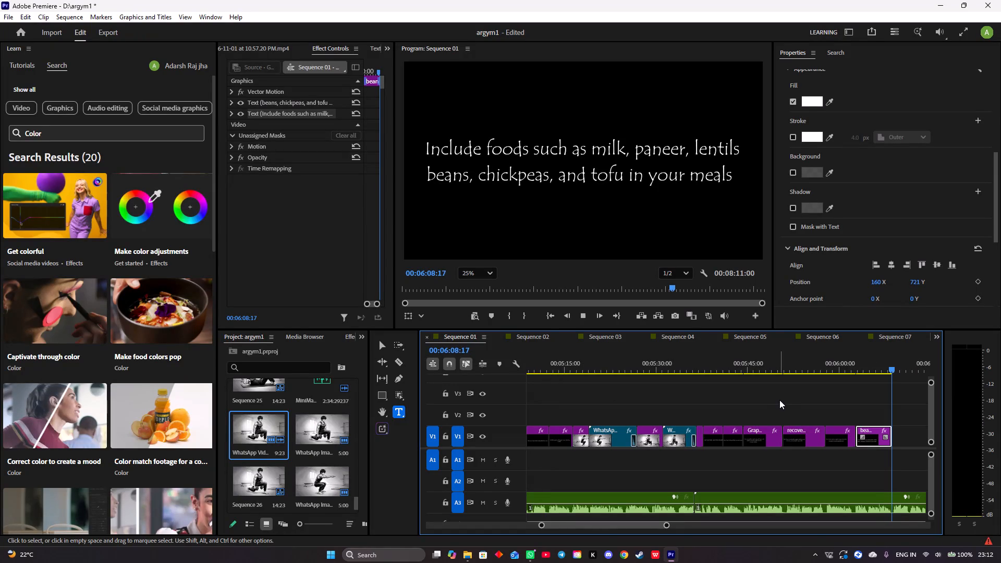
key(space)
click(410, 146)
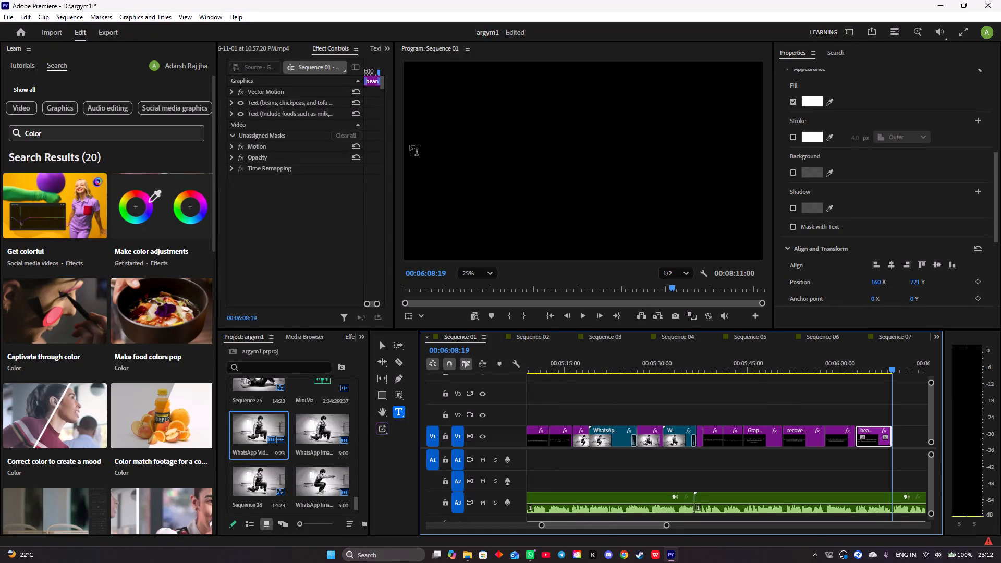
key(ctrl+v)
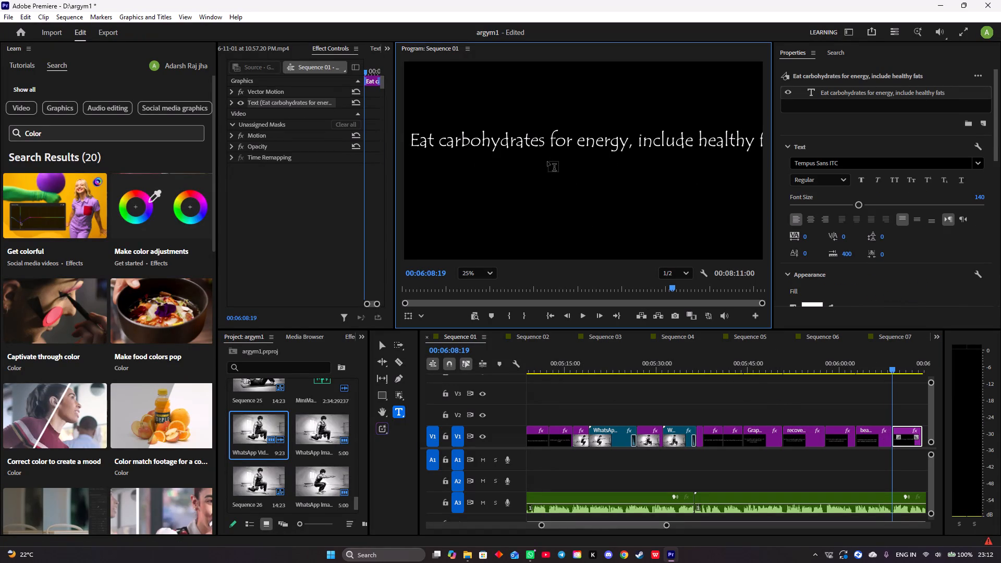
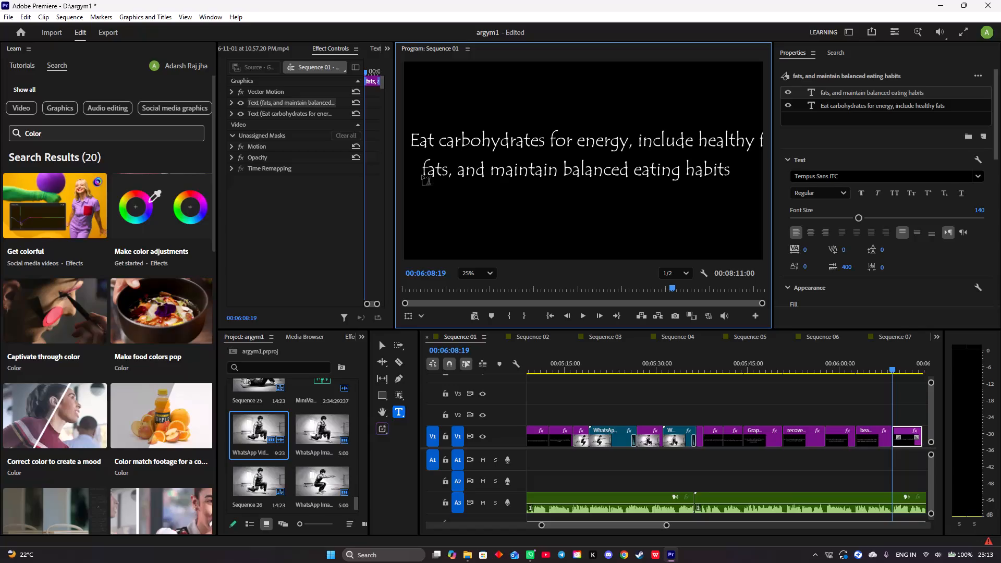
Remove the trailing word "fats" from the upper text line so it reads "Eat carbohydrates for energy, include healthy".
click(756, 142)
key(BackSpace)
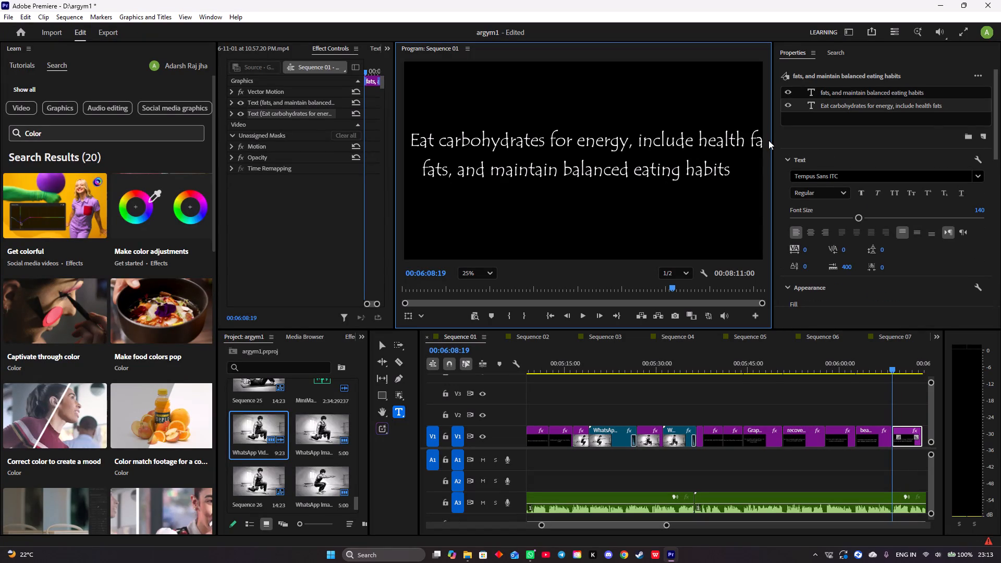
key(y)
key(Right)
key(Right)
key(Right)
key(Right)
key(BackSpace)
key(BackSpace)
key(BackSpace)
key(BackSpace)
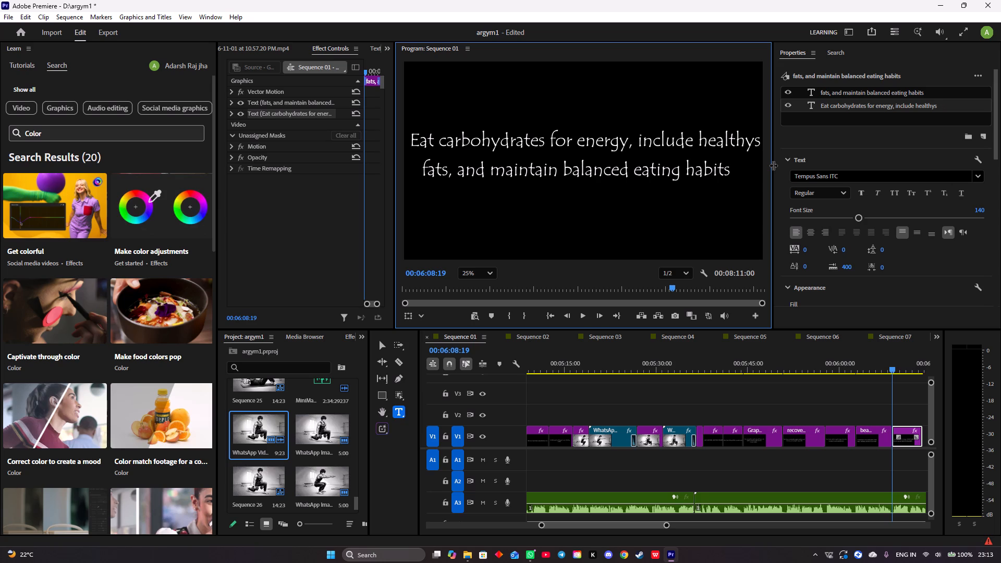
key(BackSpace)
key(y)
key(Right)
key(BackSpace)
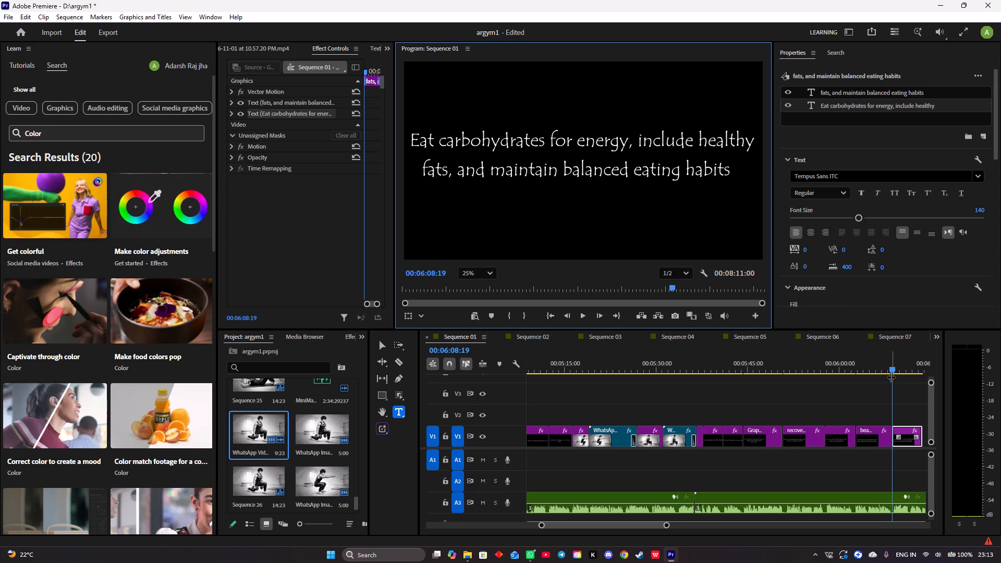
Play the narration over the carbohydrates text clip on V1, extend the clip's end to about 00:06:16, and replay its ending.
drag(893, 367, 886, 366)
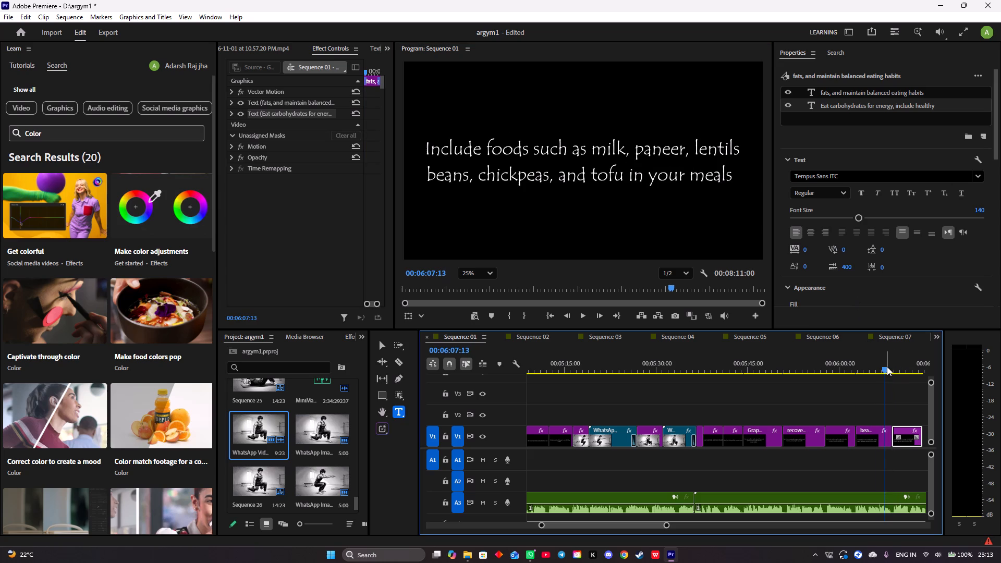
key(space)
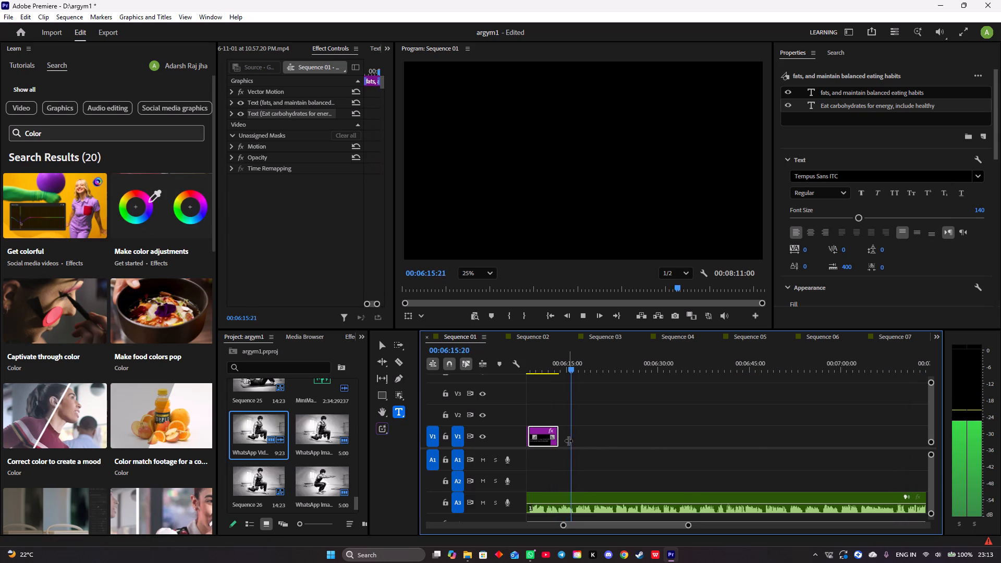
key(space)
drag(558, 436, 575, 436)
drag(575, 370, 551, 368)
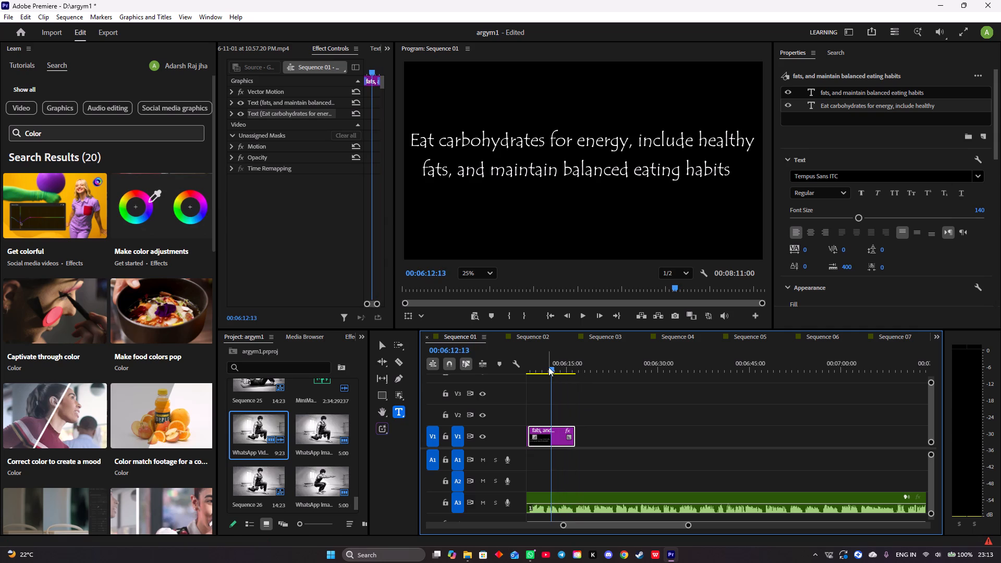
key(space)
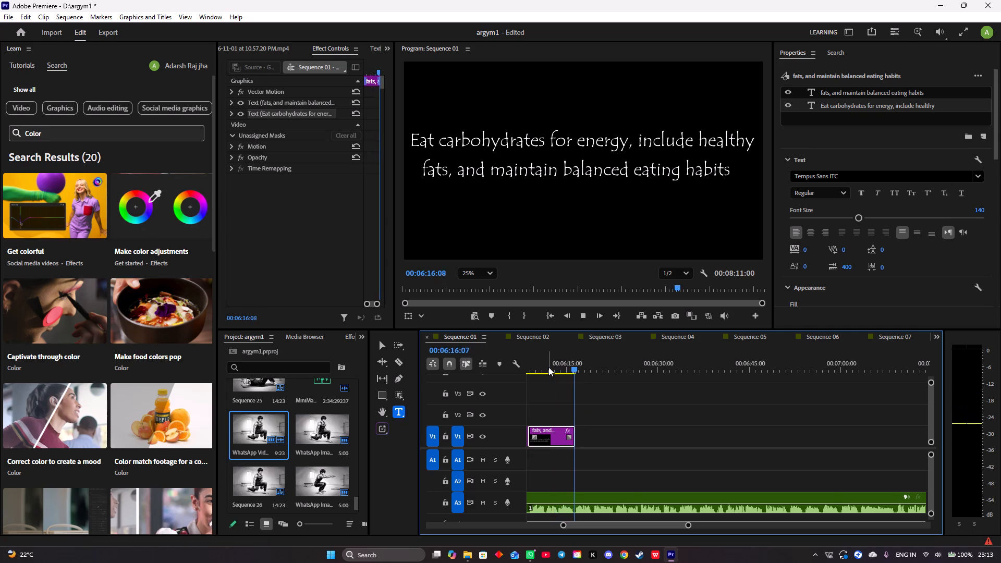
key(space)
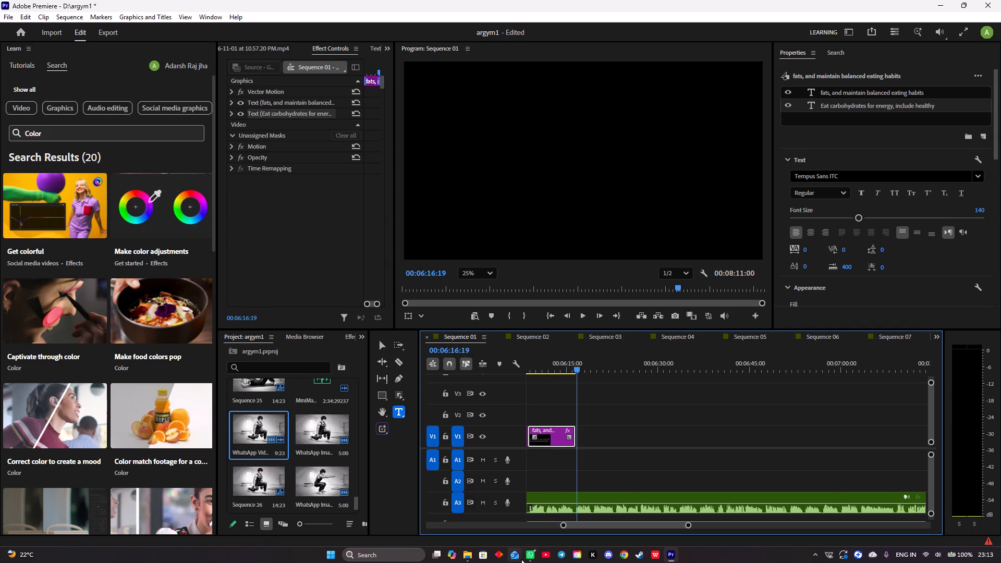
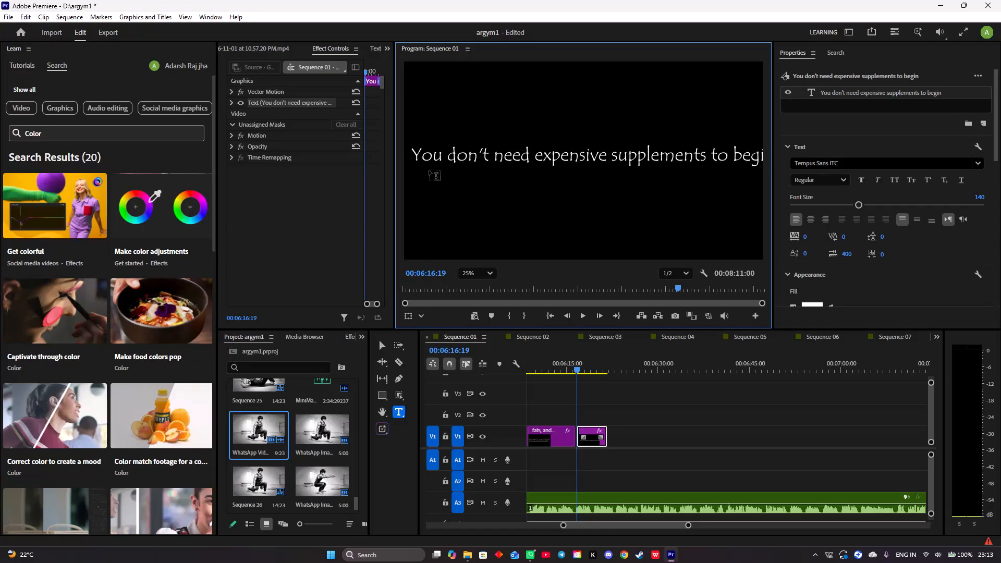
Shift the "You don't need expensive supplements to begin" text horizontally to an X position of 201.
scroll(852, 245, down, 20)
scroll(852, 245, down, 17)
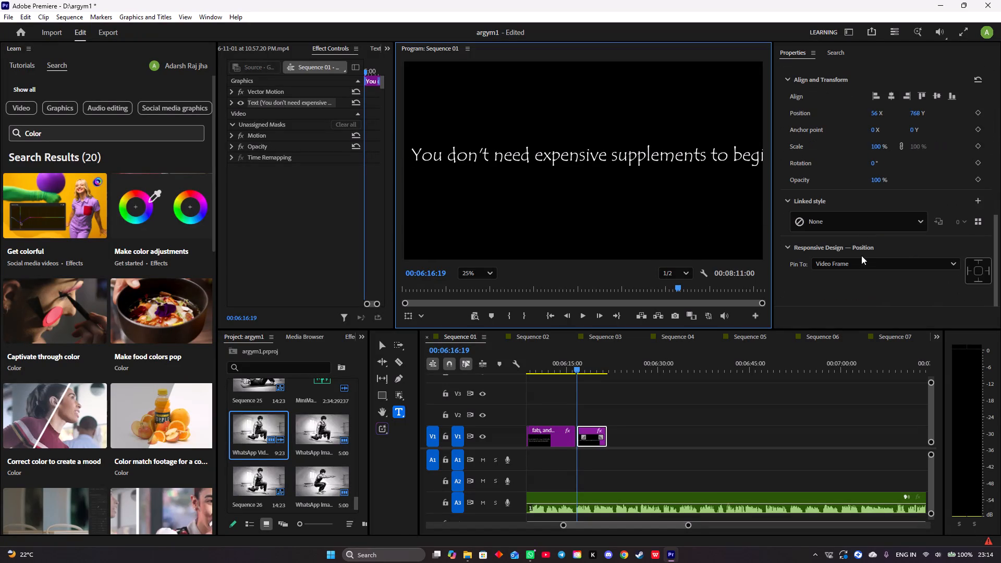
scroll(856, 256, down, 6)
scroll(856, 251, up, 3)
drag(876, 143, 864, 146)
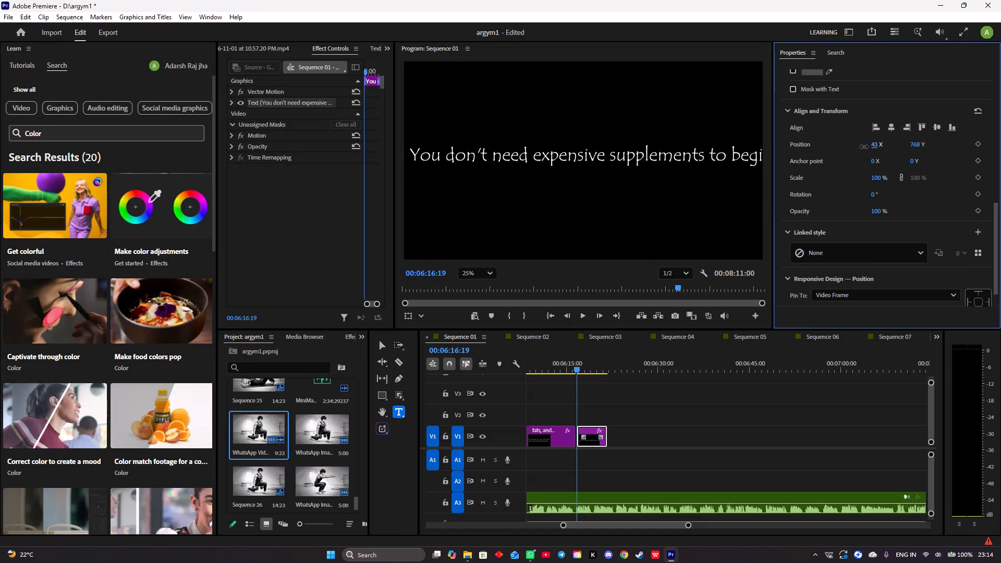
drag(864, 146, 914, 156)
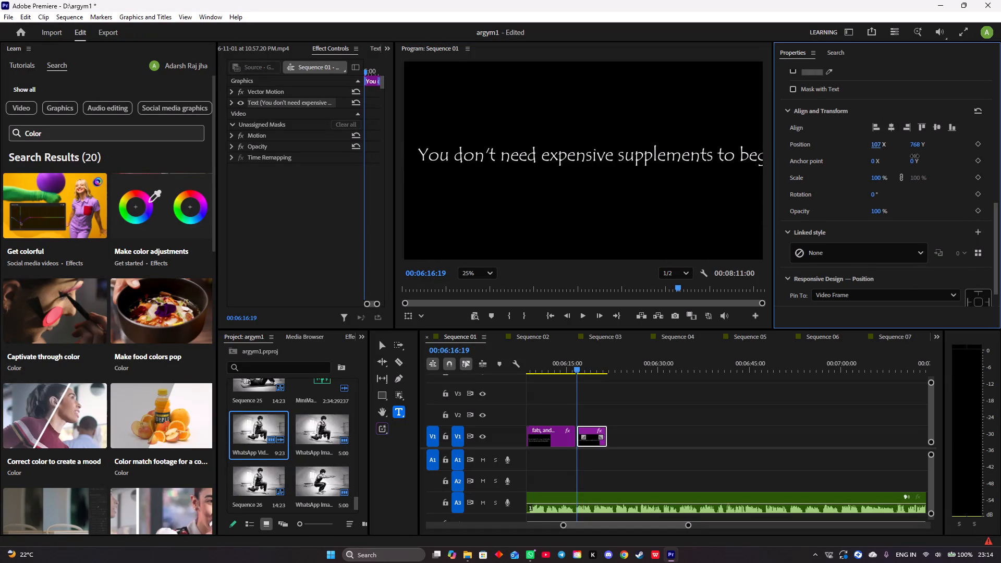
drag(914, 156, 979, 172)
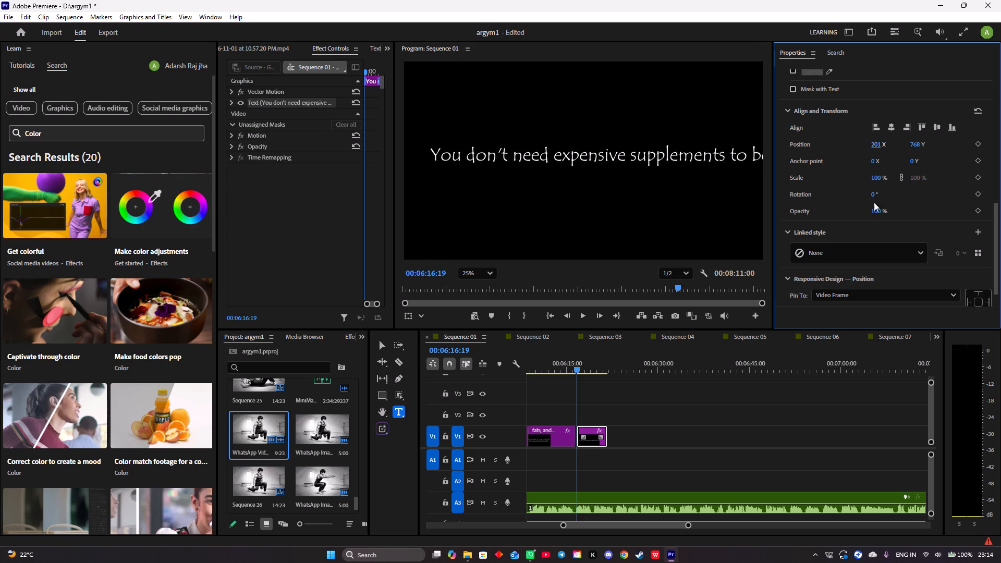
Add a separate text line reading "begin" below the supplements line in the same graphic.
click(522, 187)
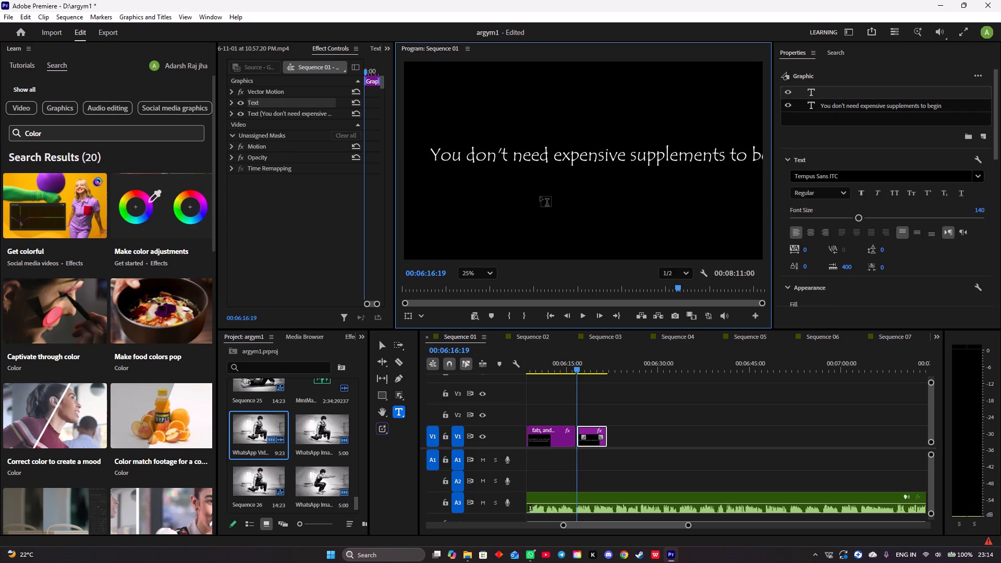
text(beg)
key(i)
key(n)
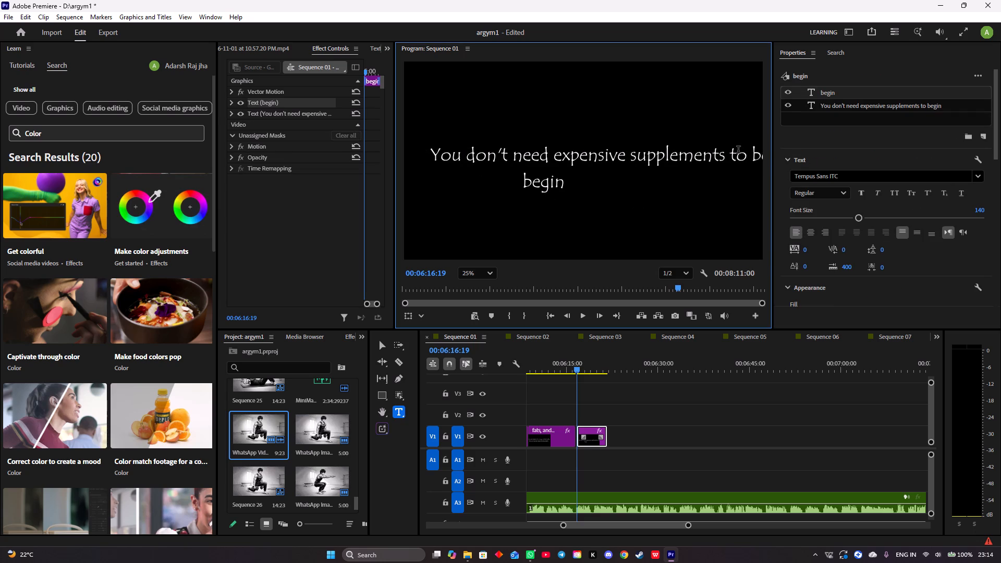
Remove the trailing word "begin" from the upper text line so it reads "You don't need expensive supplements to".
click(945, 104)
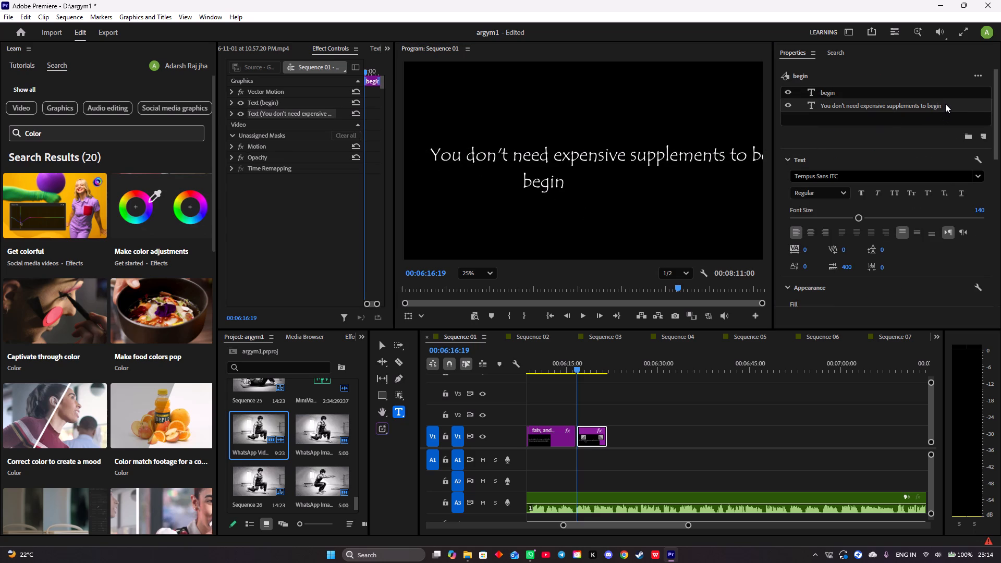
click(945, 104)
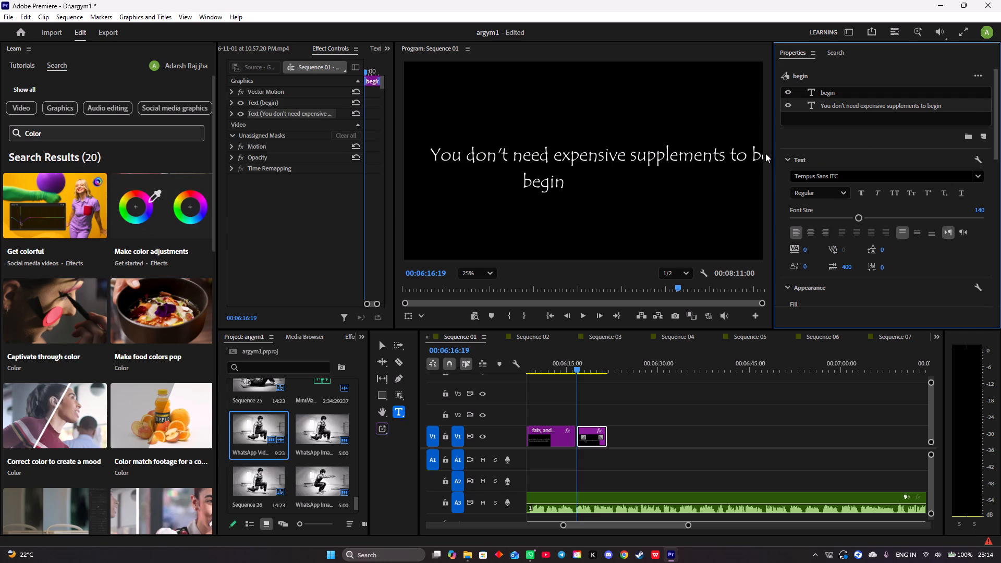
click(761, 153)
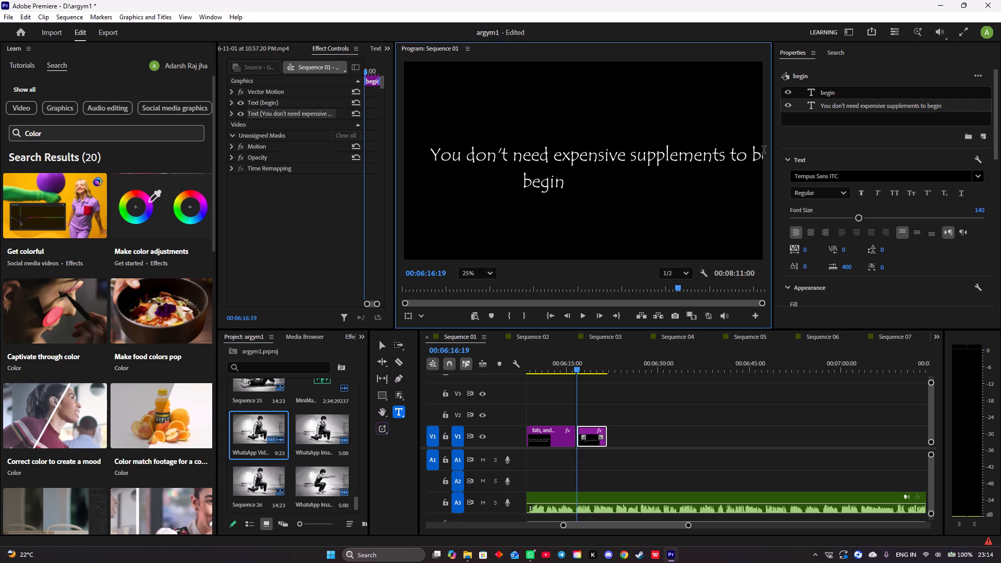
key(Right)
key(Right)
key(Right)
key(Right)
key(BackSpace)
key(BackSpace)
key(BackSpace)
key(BackSpace)
key(BackSpace)
Centre the "begin" line beneath the upper text by setting its X position to 1188.
click(544, 184)
scroll(831, 238, down, 12)
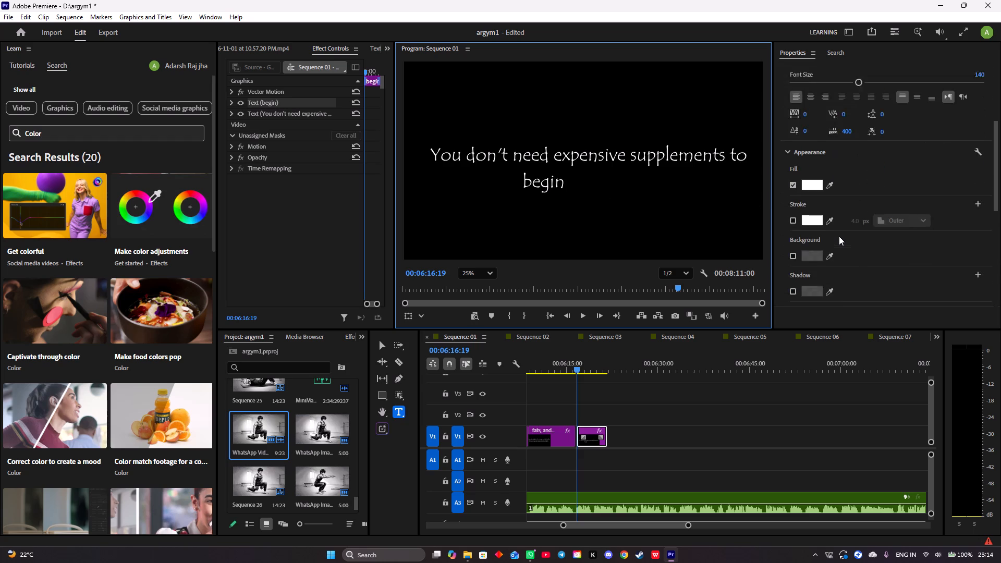
scroll(839, 236, down, 10)
drag(874, 274, 912, 265)
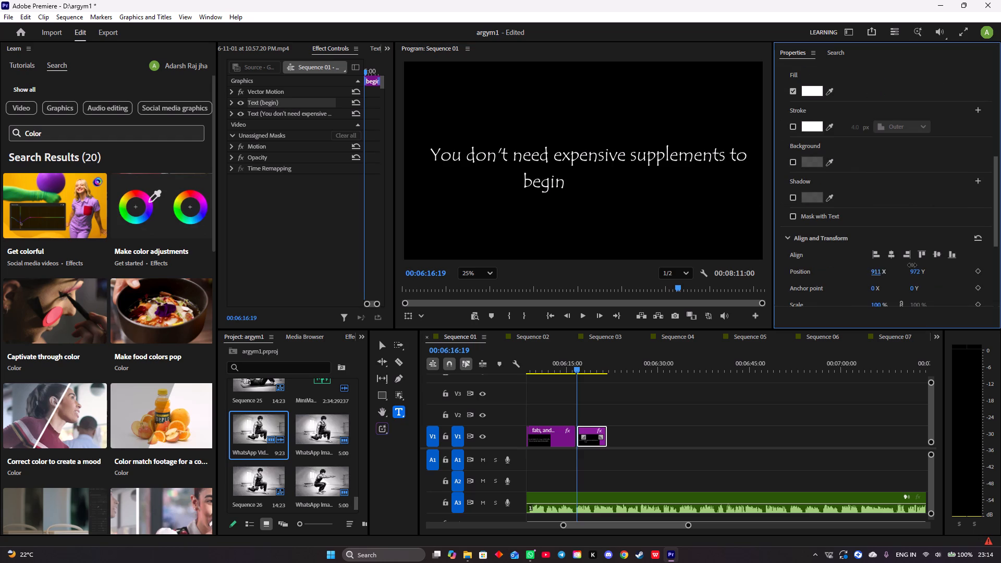
drag(912, 265, 999, 276)
drag(880, 272, 906, 277)
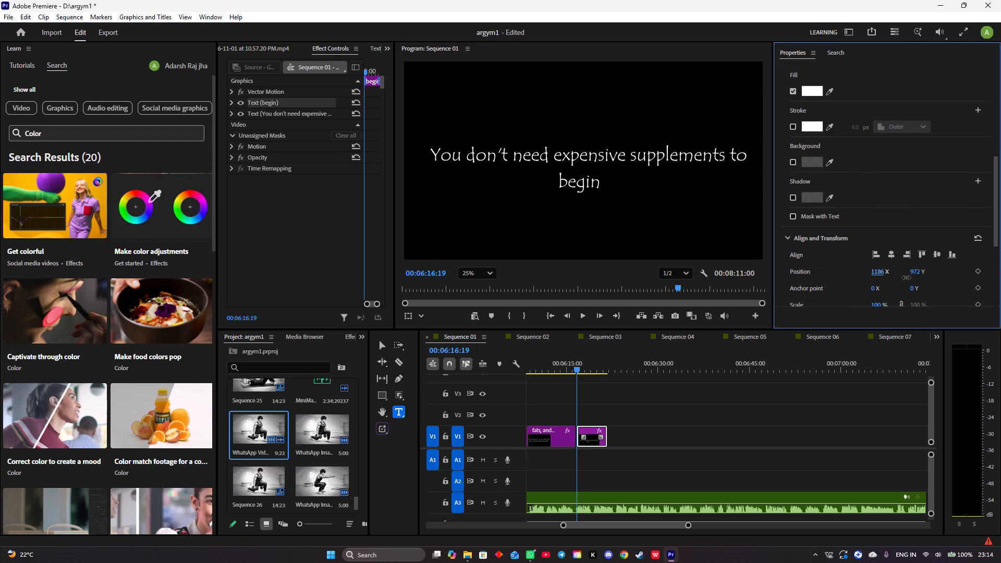
drag(906, 277, 915, 285)
Move the supplements text clip on V1 slightly earlier to close the gap after the carbohydrates clip.
click(575, 368)
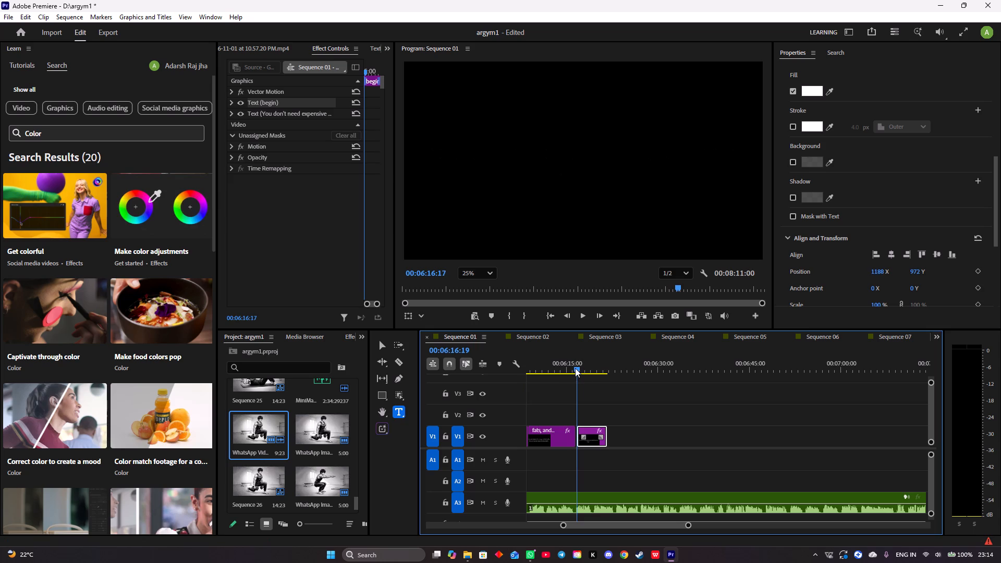
click(575, 368)
click(593, 429)
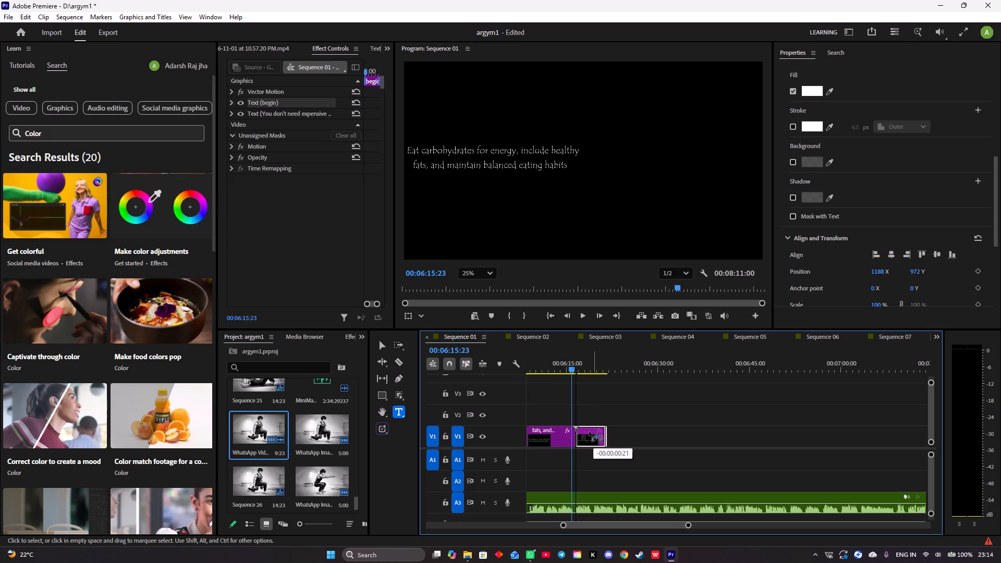
Play the narration over the supplements text clip, trim the clip's end to about 00:06:19:09, and resume playback from there.
key(space)
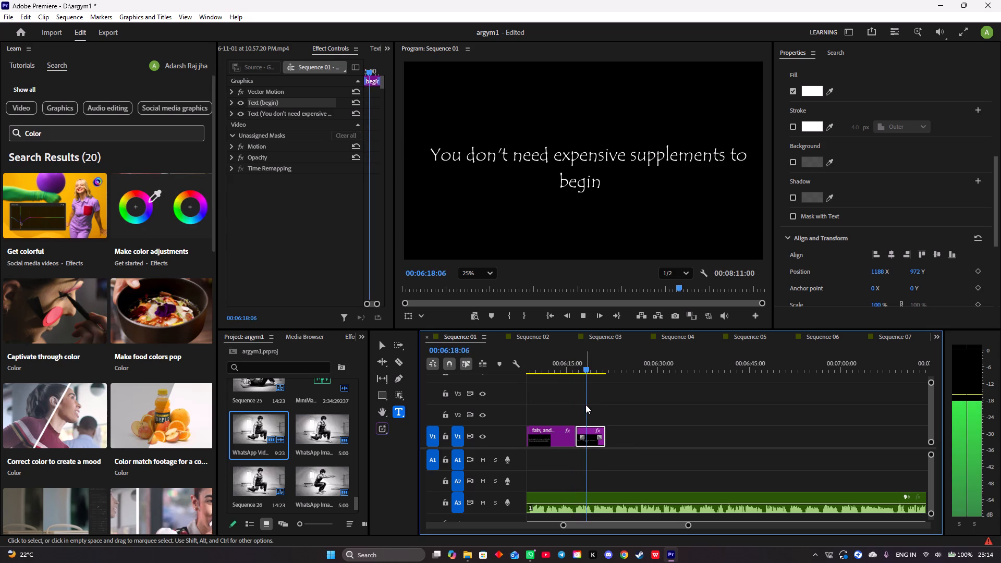
key(space)
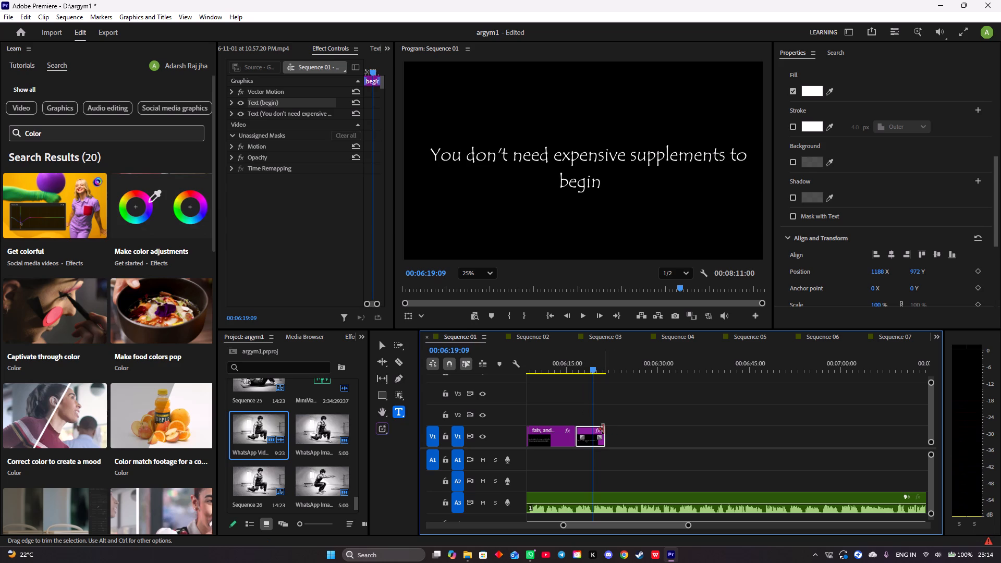
drag(604, 431, 596, 431)
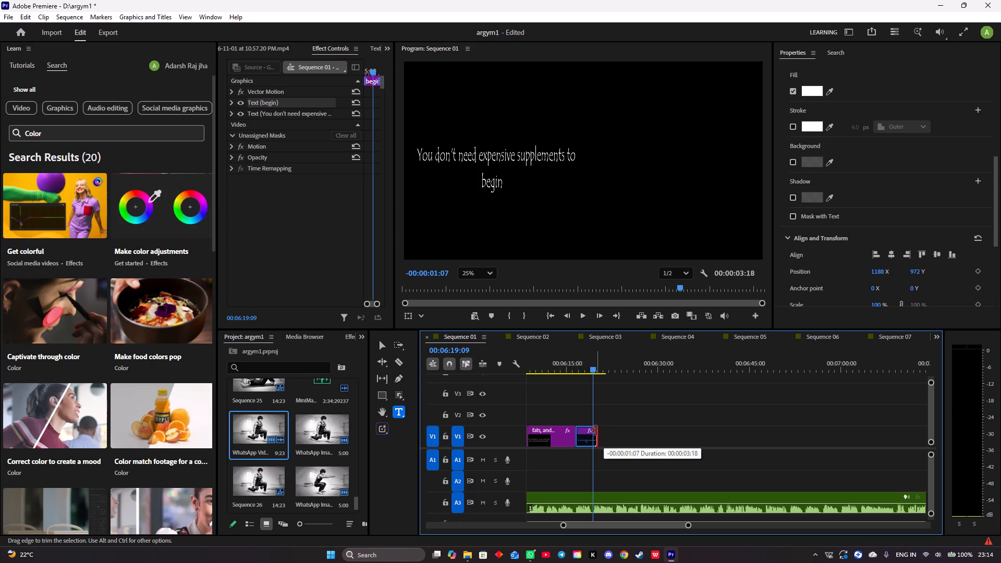
drag(596, 431, 597, 430)
drag(599, 433, 595, 433)
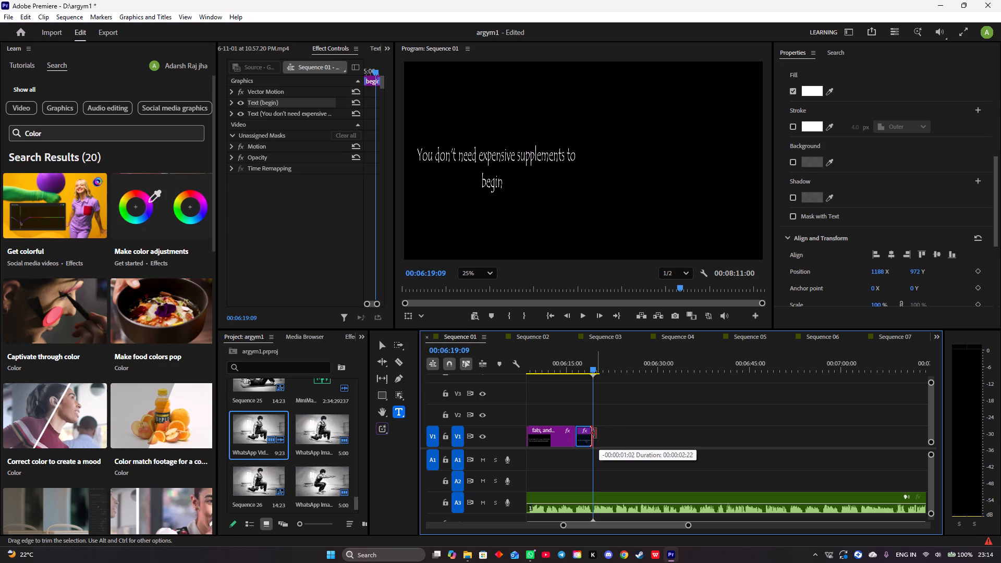
drag(595, 433, 593, 432)
key(space)
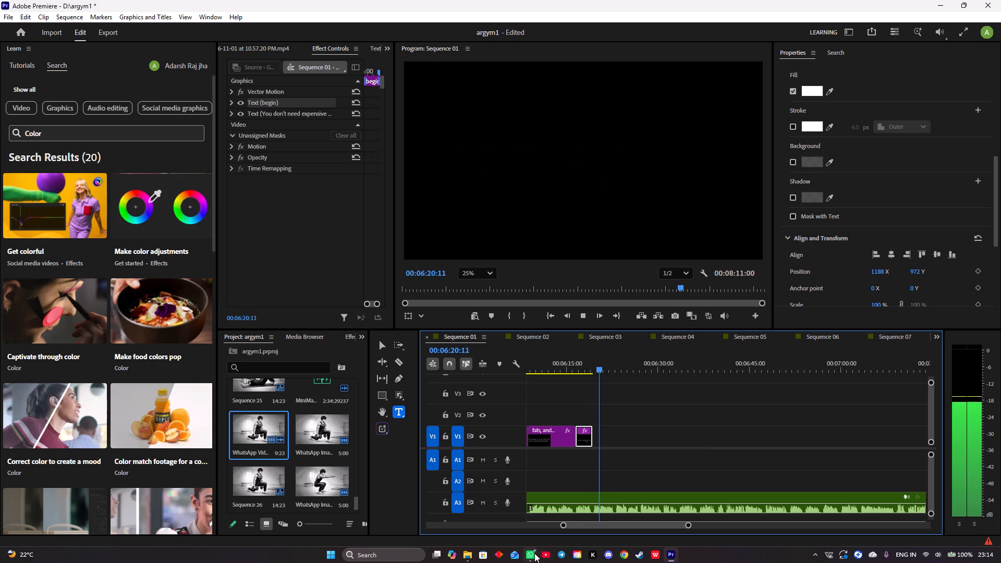
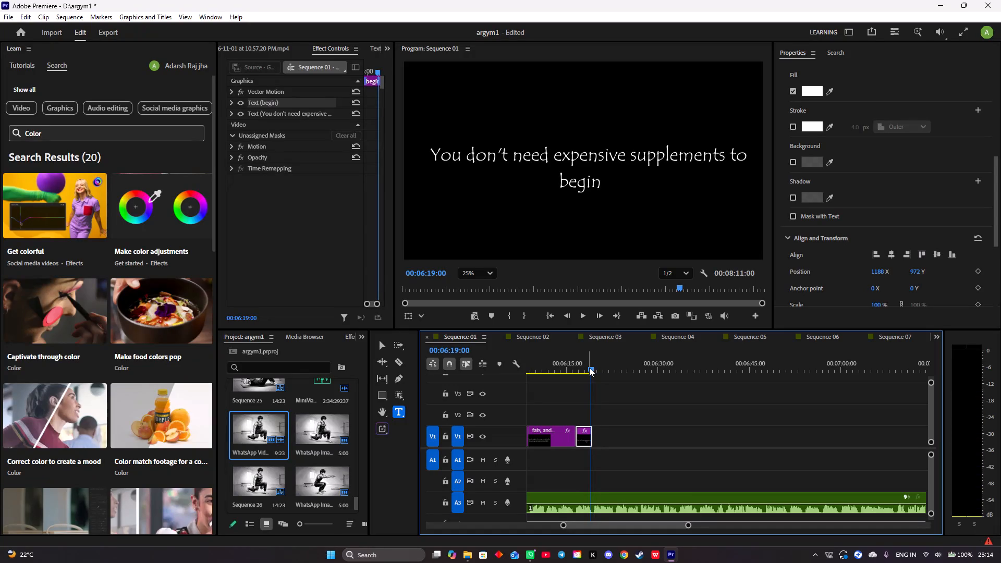
Check the narration after the supplements clip and add a text graphic at 00:06:19:09 reading "You also don't need to train every muscle".
key(space)
key(space)
key(space)
key(space)
key(space)
key(space)
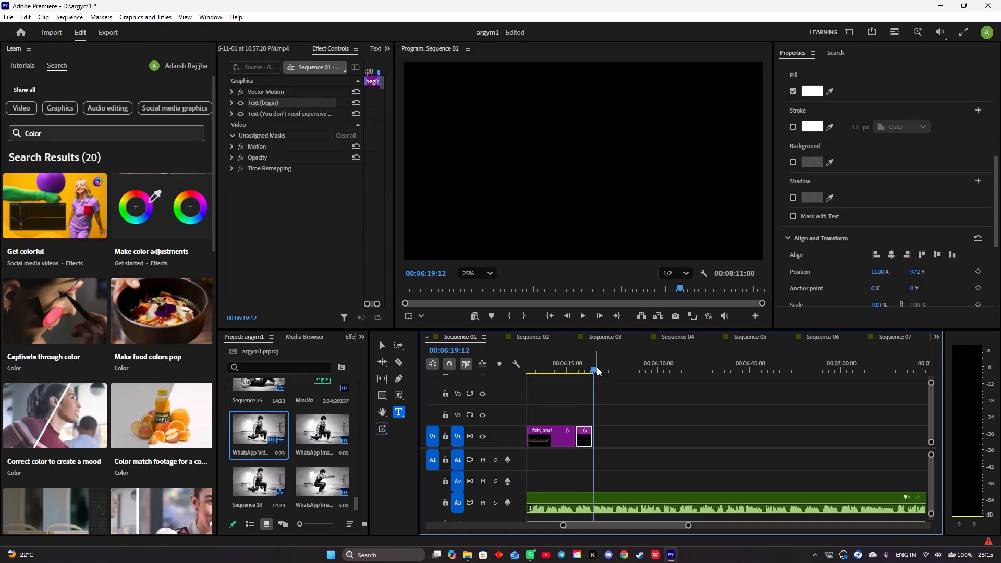
key(Left)
key(Left)
key(Left)
key(Left)
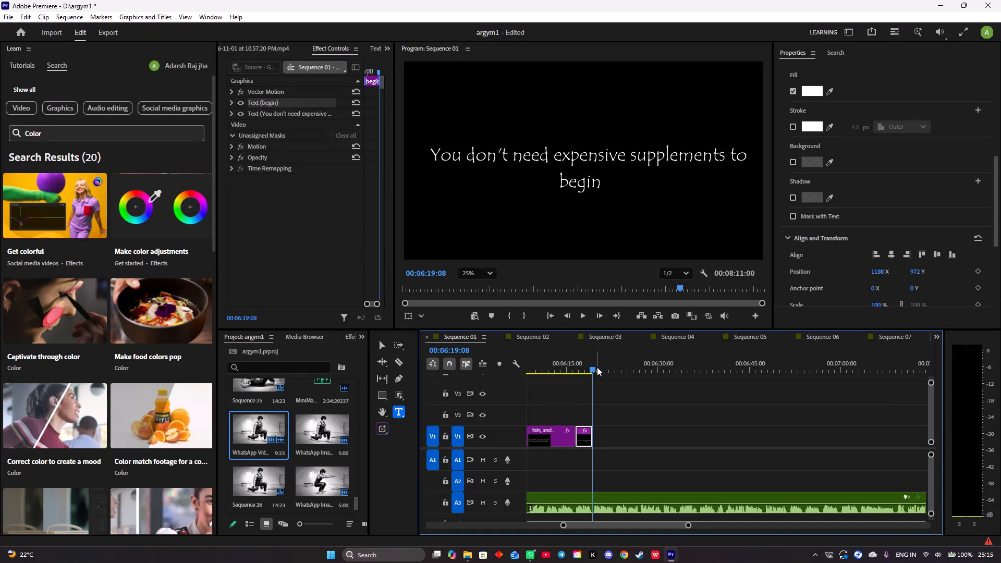
key(Right)
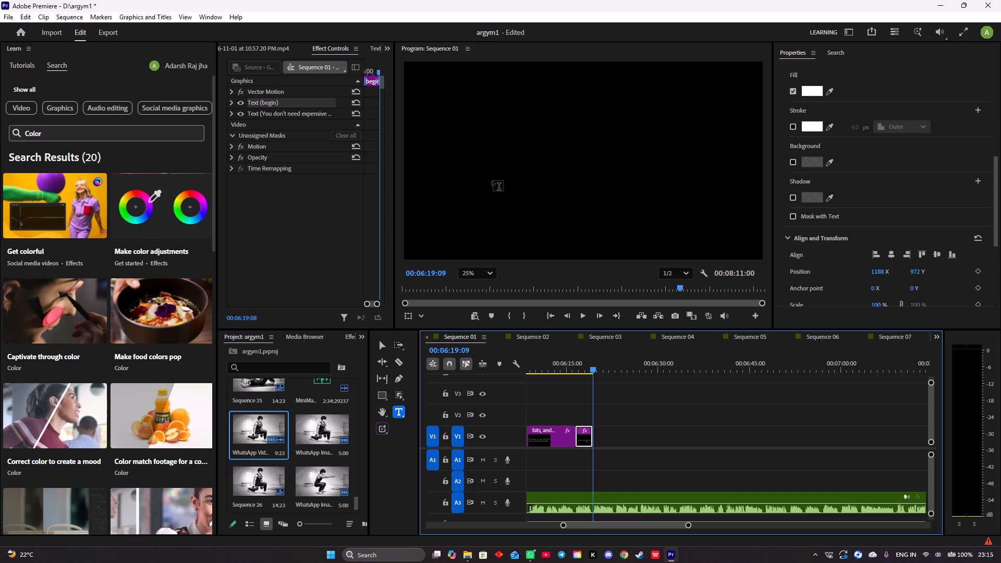
click(412, 143)
key(ctrl+v)
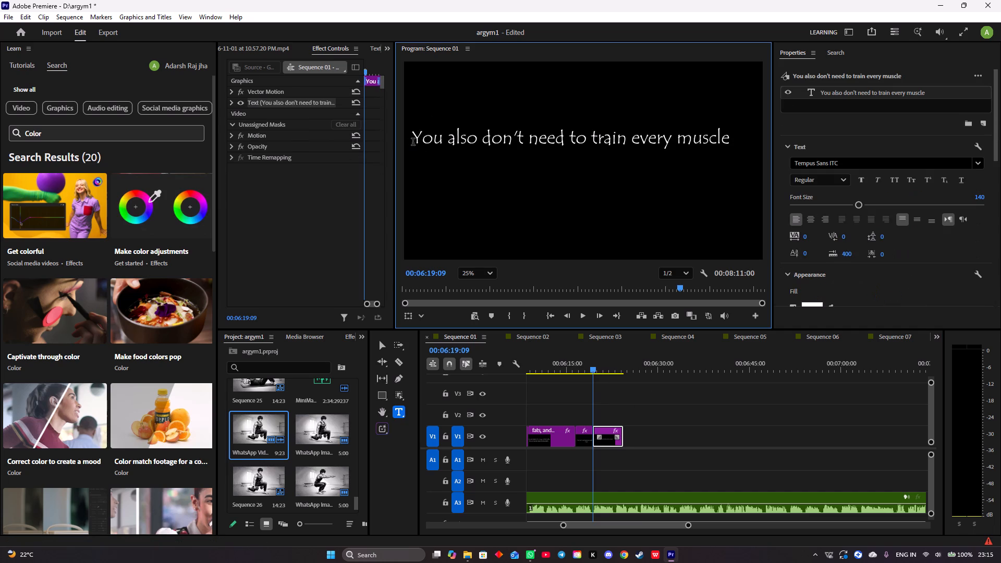
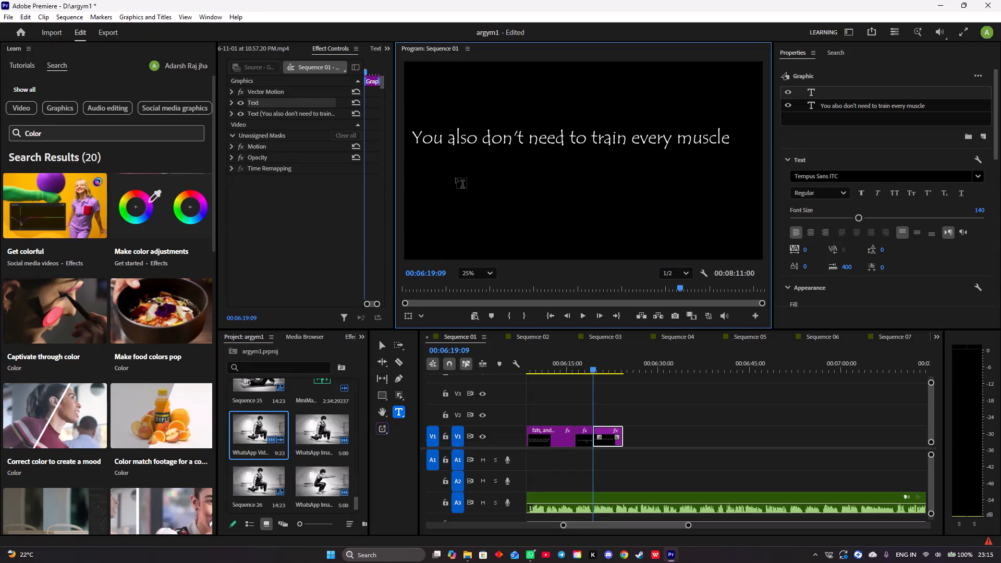
Paste "intensely every day" as a second text line beneath "You also don't need to train every muscle" in the graphic.
key(ctrl+v)
Shift the line "You also don't need to train every muscle" horizontally to a position of about X 159.
click(489, 142)
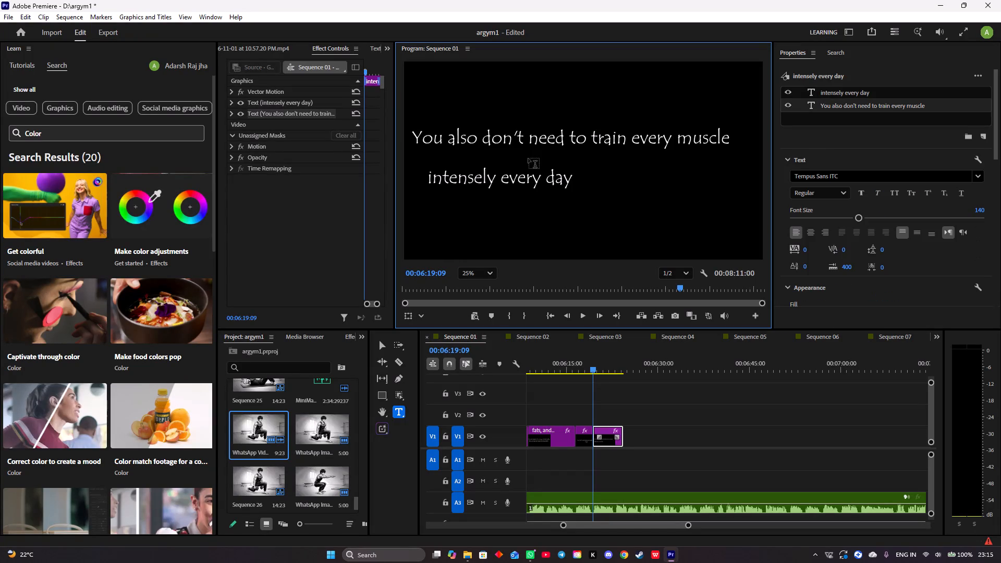
scroll(843, 229, down, 20)
scroll(843, 229, down, 4)
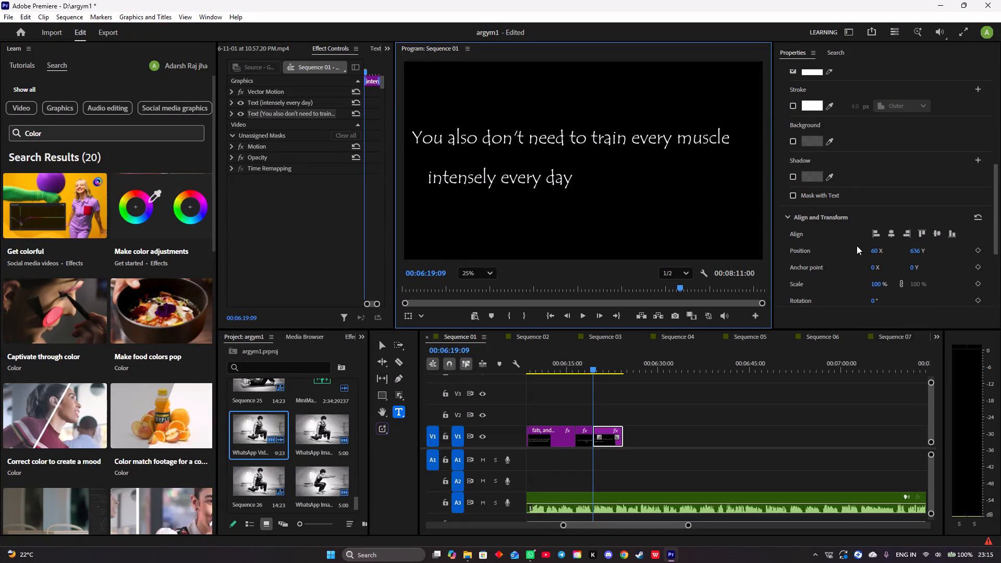
drag(874, 251, 919, 244)
Reposition the "intensely every day" line to about X 780, Y 927, centred beneath the first line.
click(558, 178)
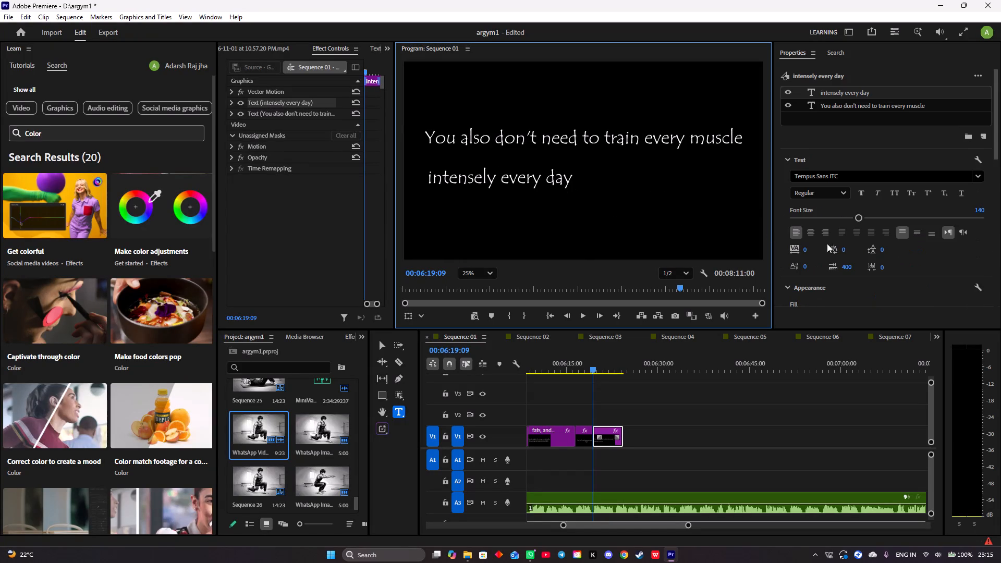
scroll(846, 251, down, 20)
scroll(846, 251, down, 5)
drag(876, 239, 978, 254)
drag(875, 242, 959, 250)
drag(873, 240, 914, 242)
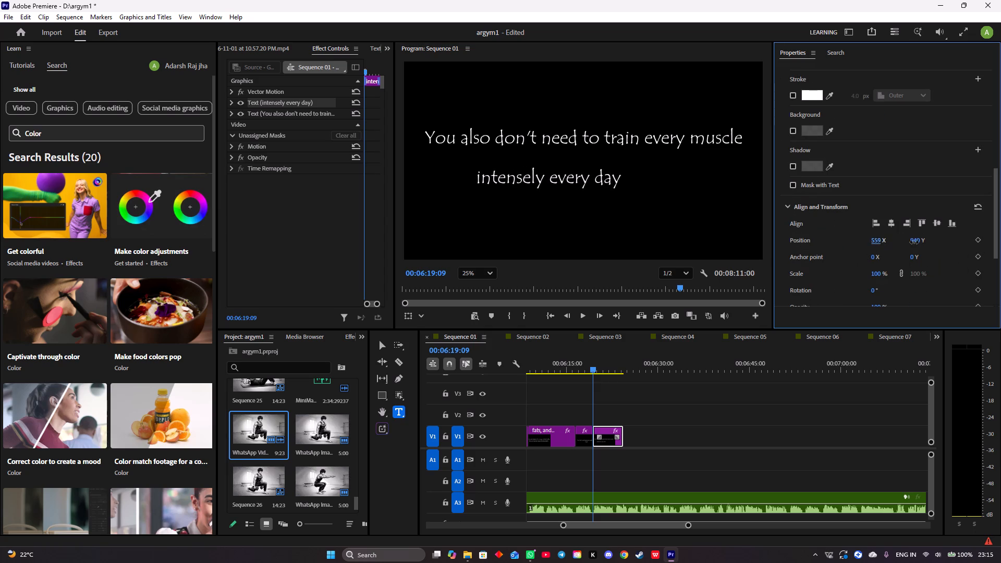
drag(914, 242, 950, 248)
drag(874, 243, 911, 240)
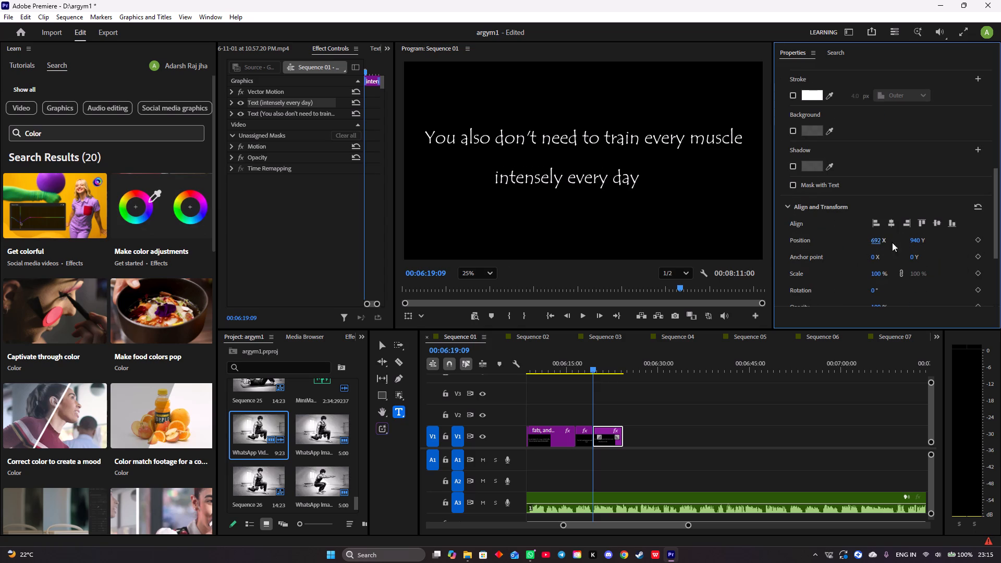
drag(877, 242, 926, 243)
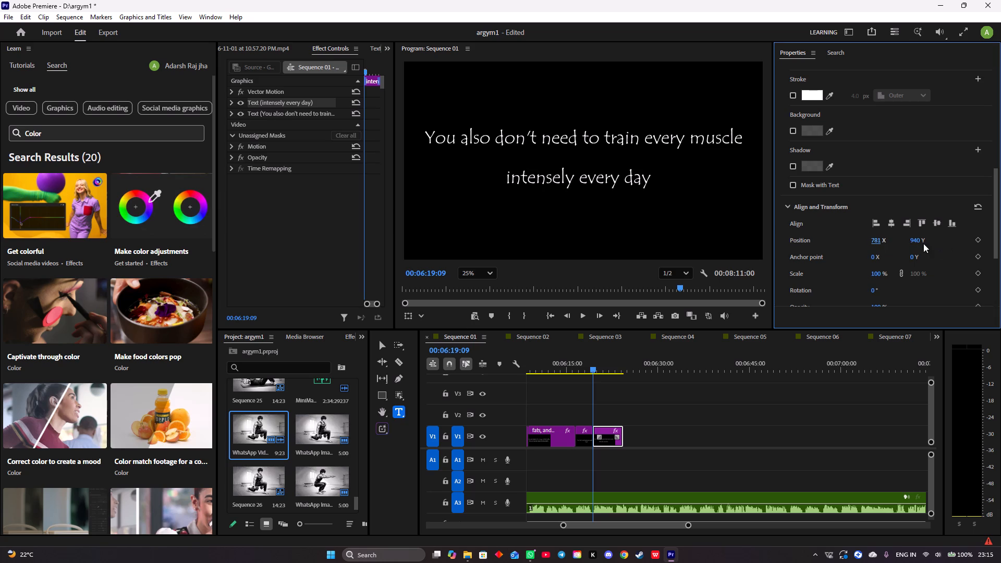
click(911, 242)
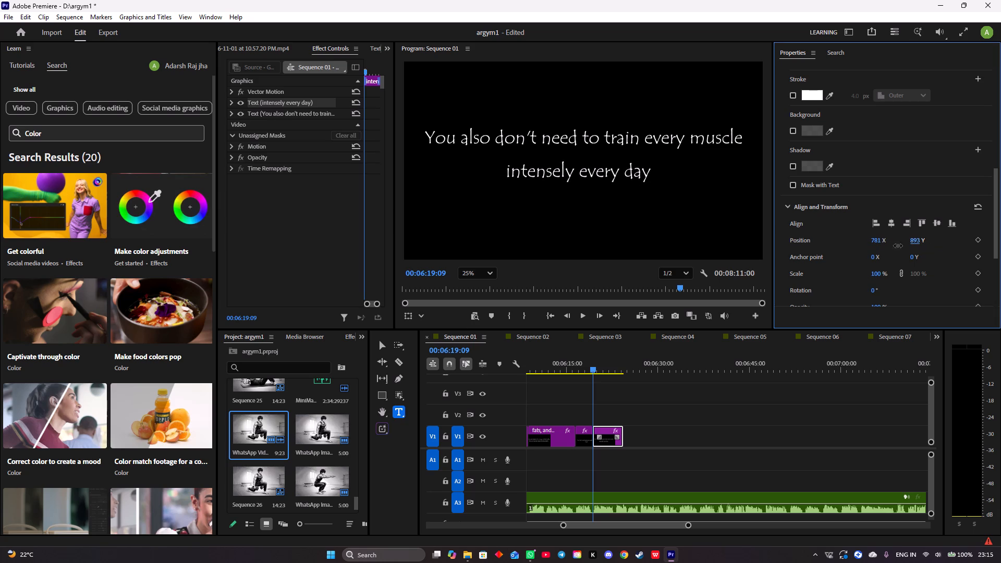
drag(876, 239, 877, 239)
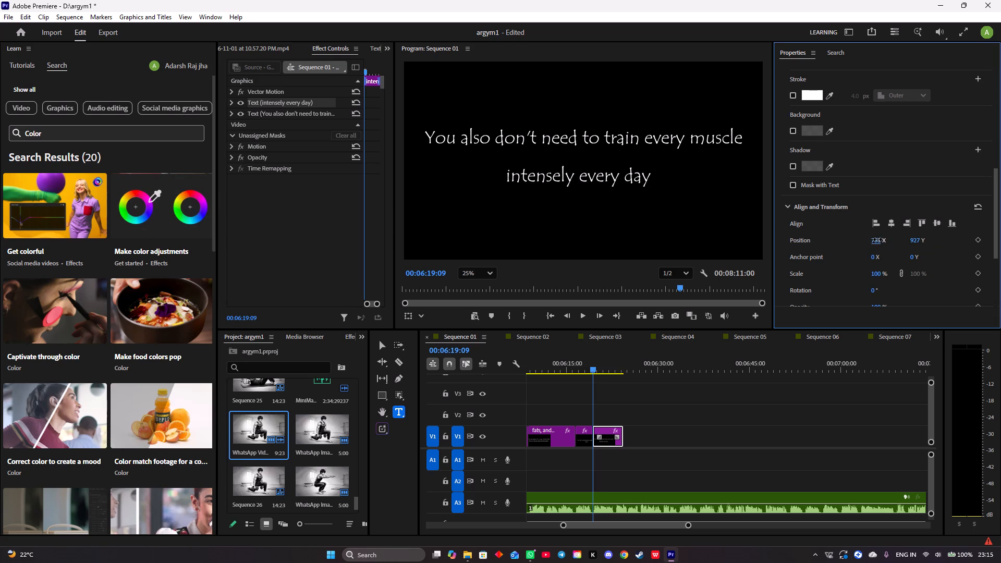
drag(877, 239, 881, 239)
Fine-tune the horizontal position of the line "You also don't need to train every muscle" to about X 161.
click(691, 148)
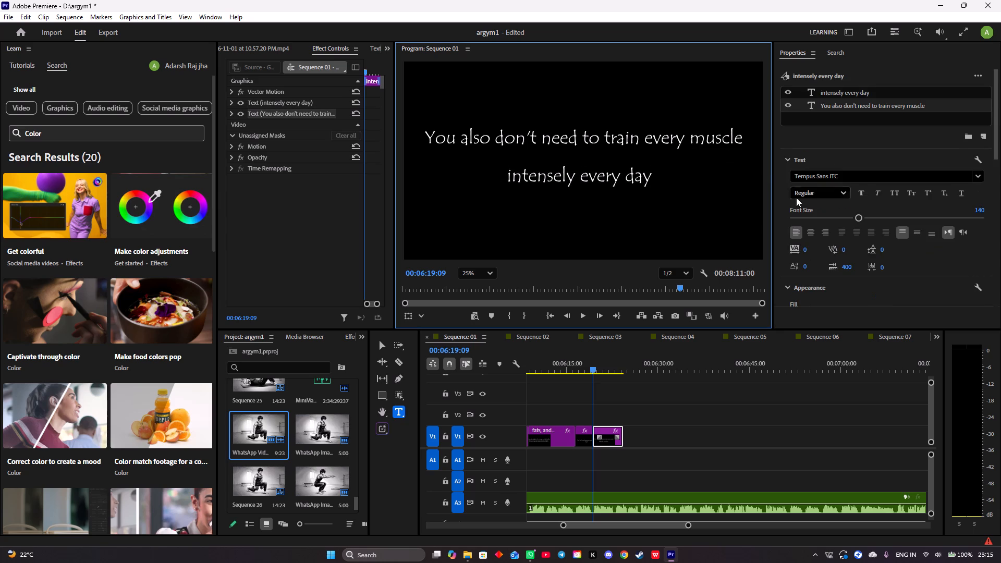
scroll(837, 244, down, 18)
scroll(863, 261, down, 7)
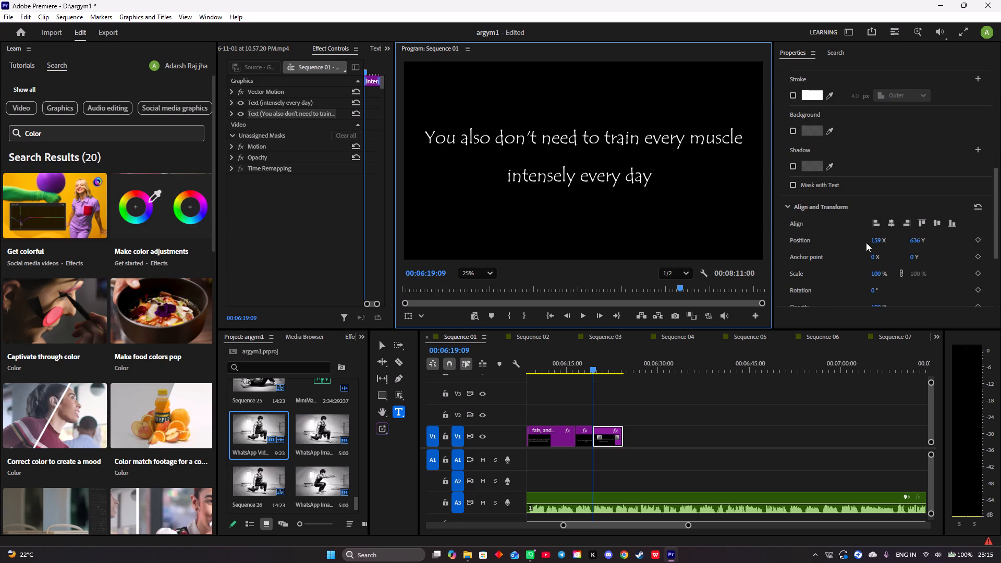
drag(878, 236, 883, 238)
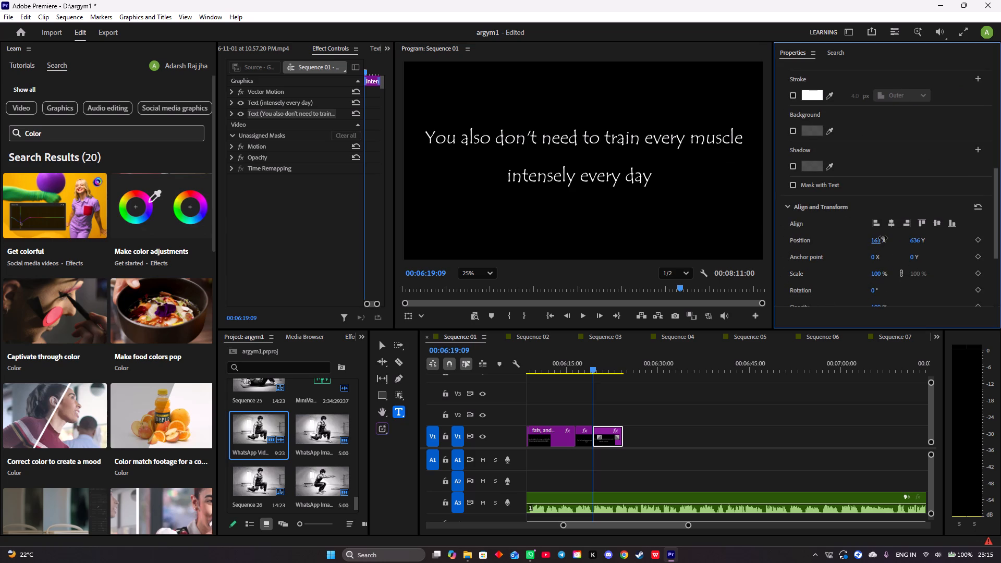
Reposition the line "You also don't need to train every muscle" to about X 170, Y 724, just above "intensely every day".
drag(883, 238, 887, 238)
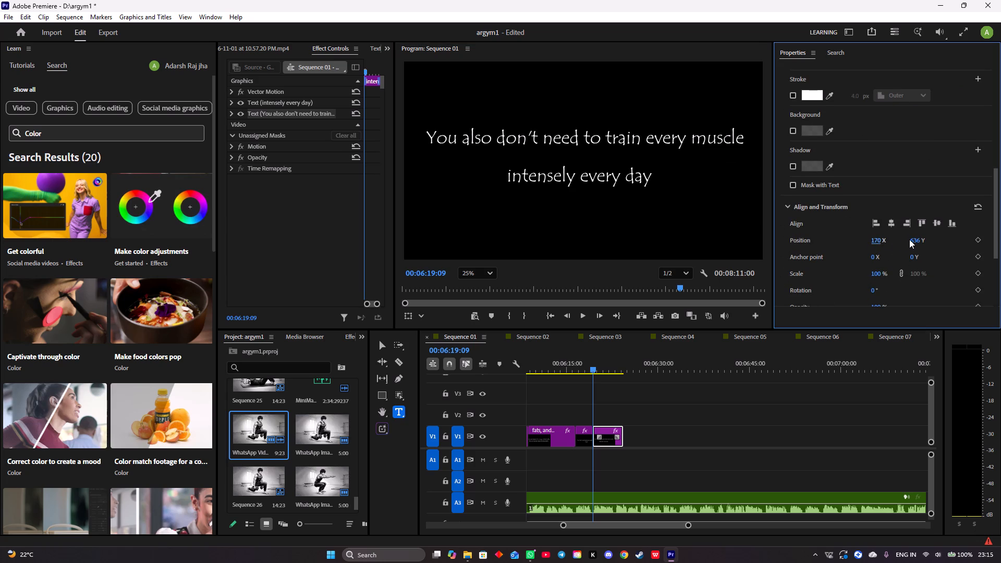
drag(909, 239, 918, 242)
drag(917, 242, 956, 247)
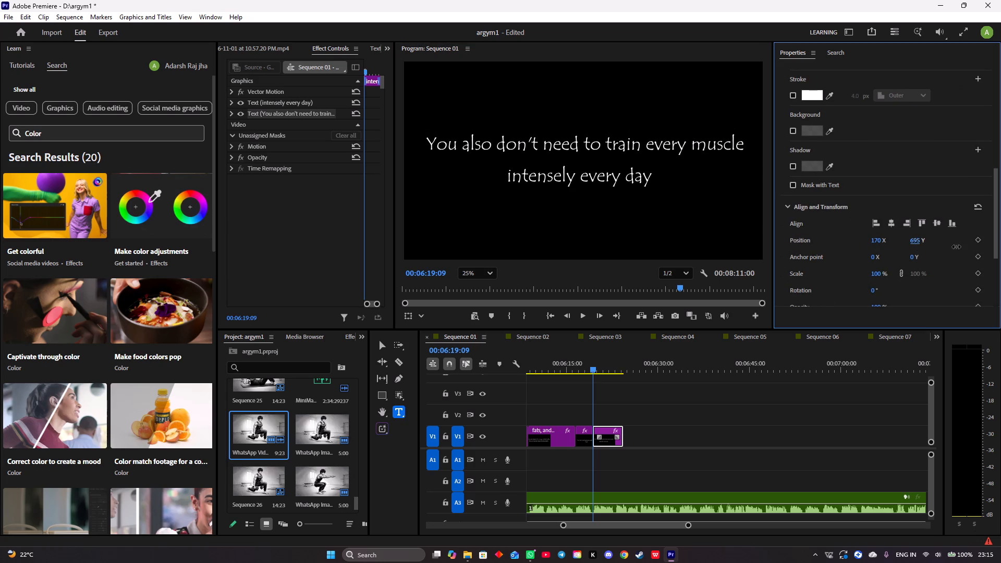
drag(956, 247, 970, 248)
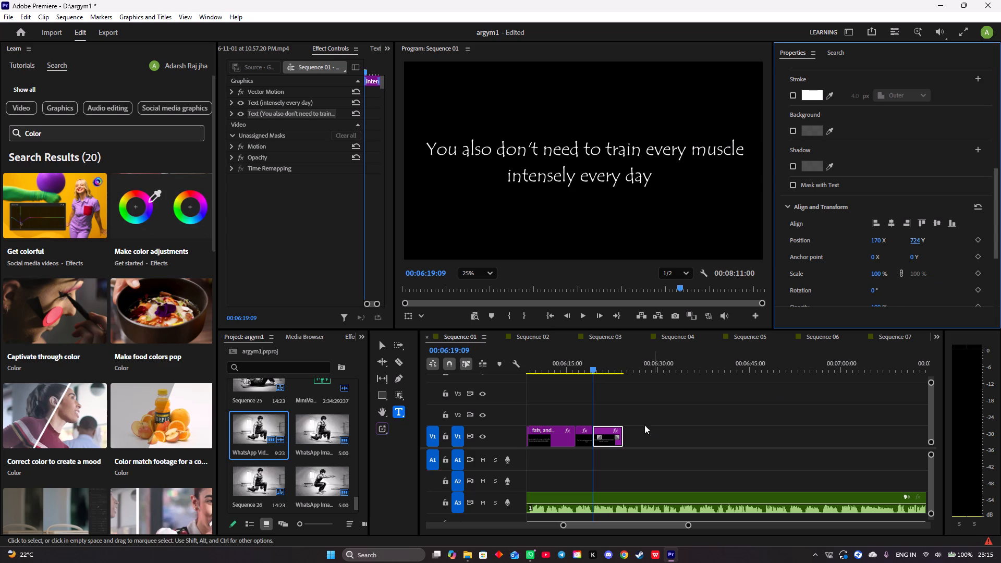
Play the title against the narration and trim the end of its V1 clip back to 00:06:22:24.
click(594, 370)
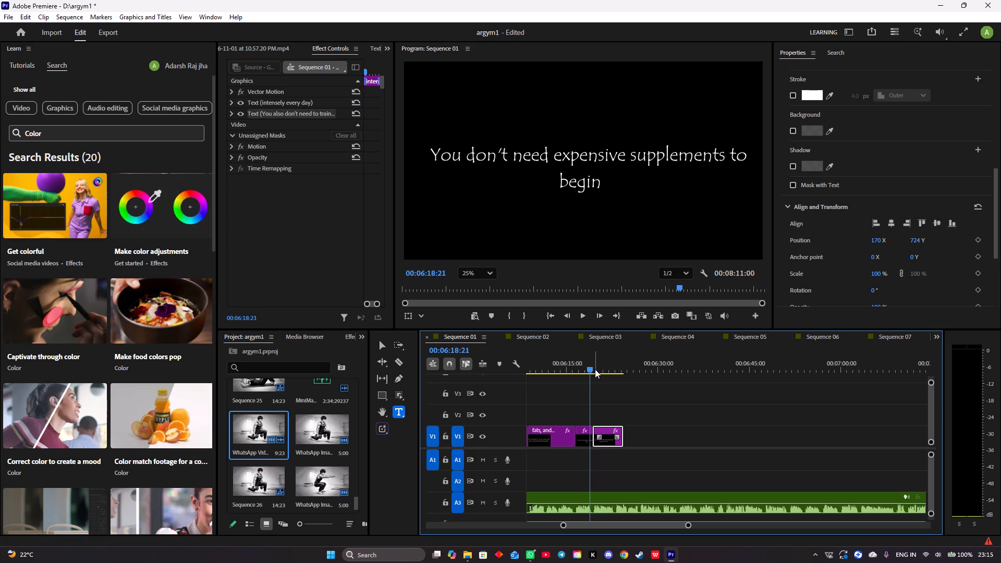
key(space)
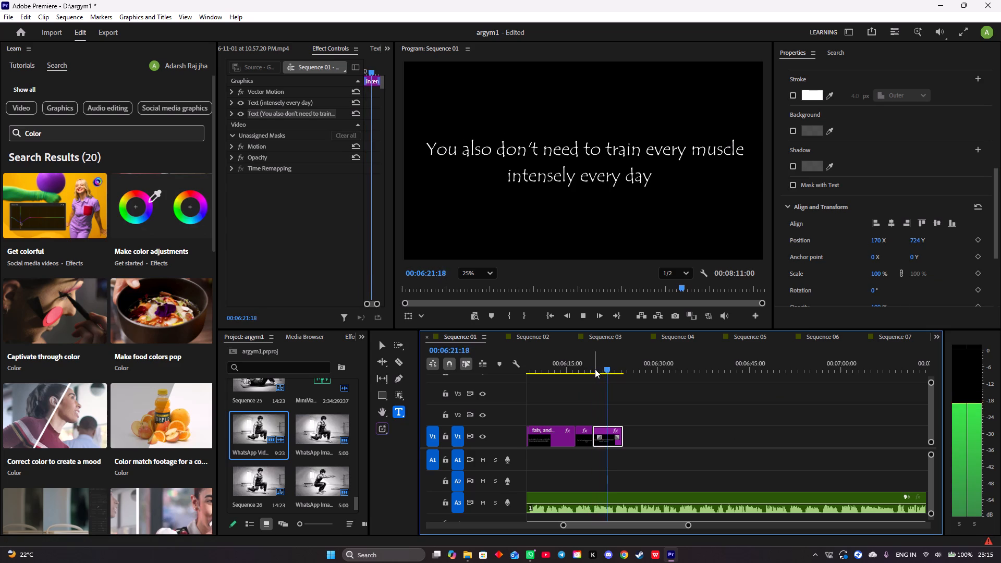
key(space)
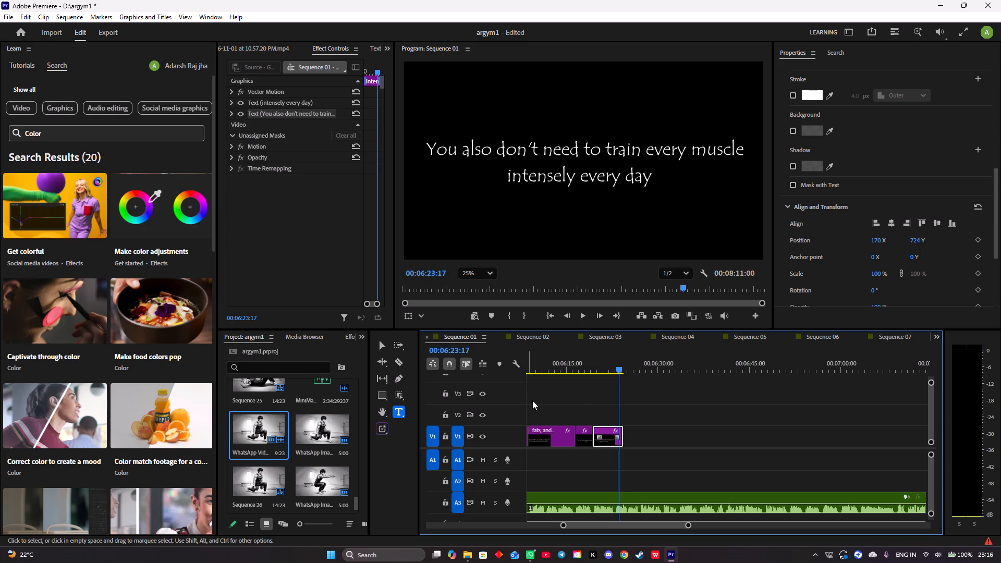
drag(620, 374, 616, 368)
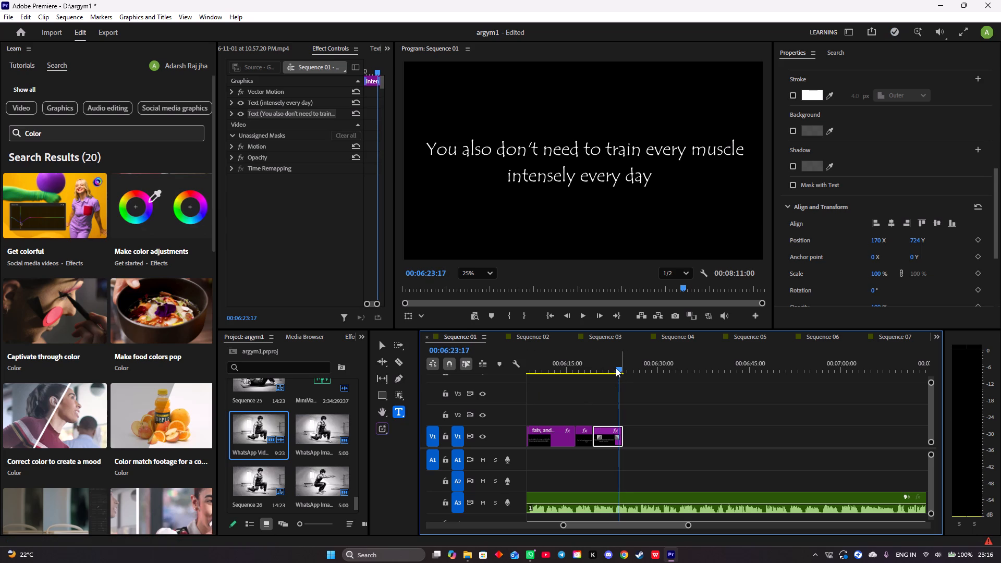
drag(616, 368, 613, 368)
drag(617, 369, 608, 368)
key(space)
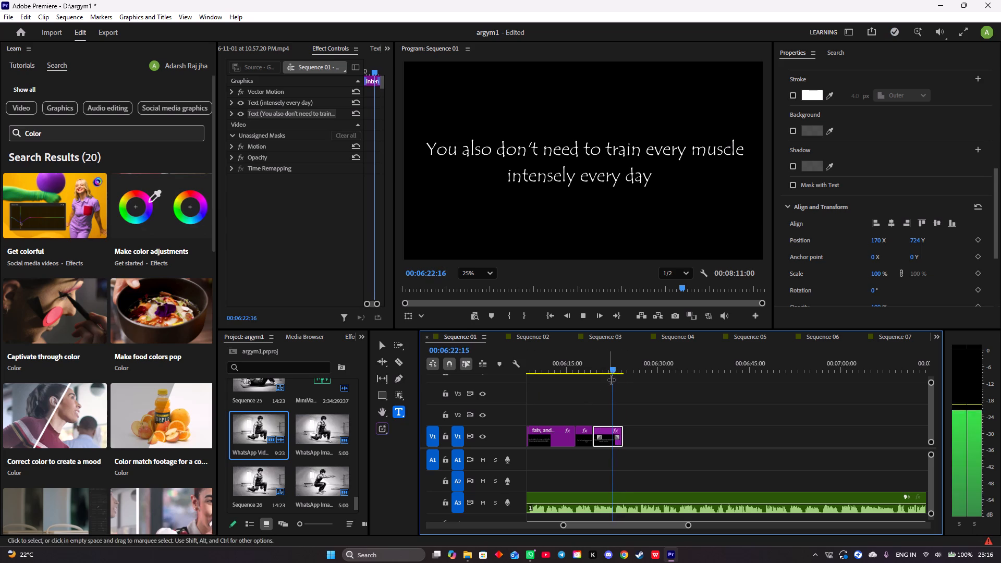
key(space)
drag(622, 429, 615, 428)
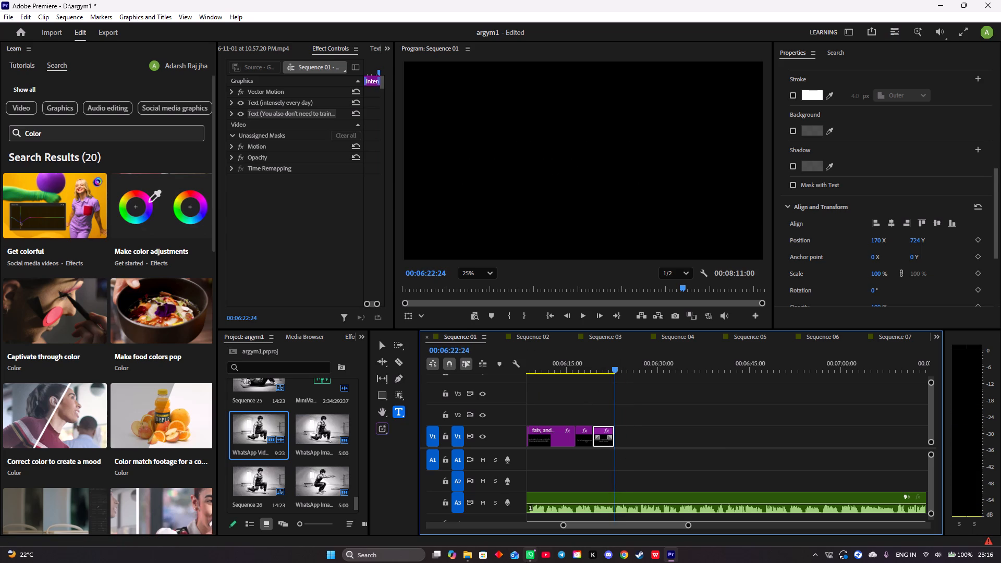
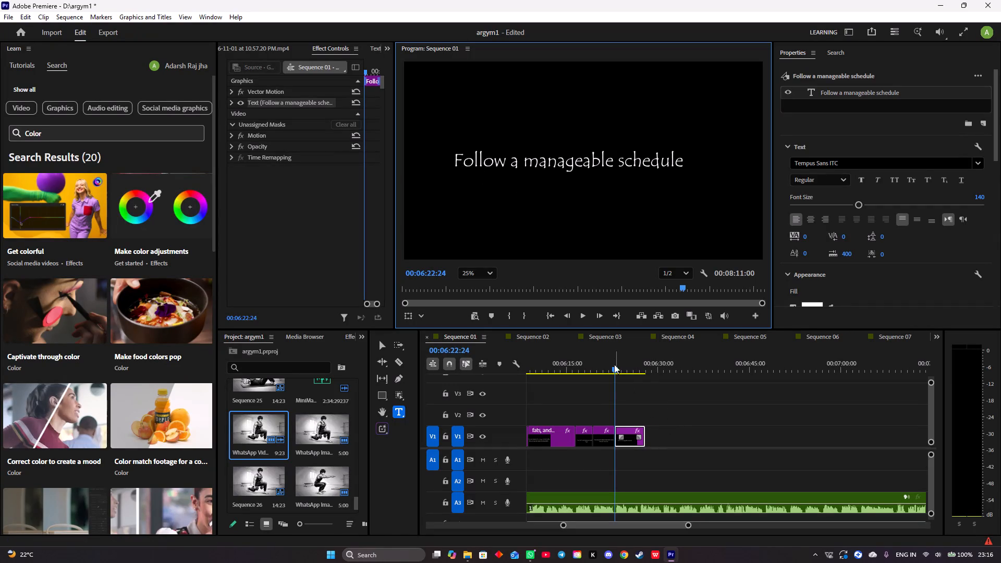
Shift the "Follow a manageable schedule" title horizontally to a position of about X 449.
scroll(782, 219, down, 17)
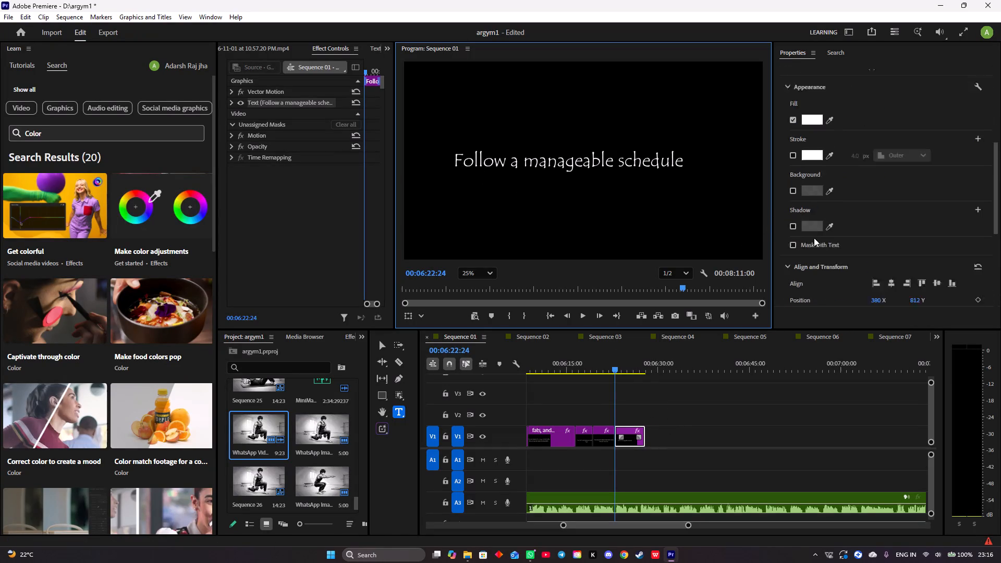
scroll(814, 238, down, 8)
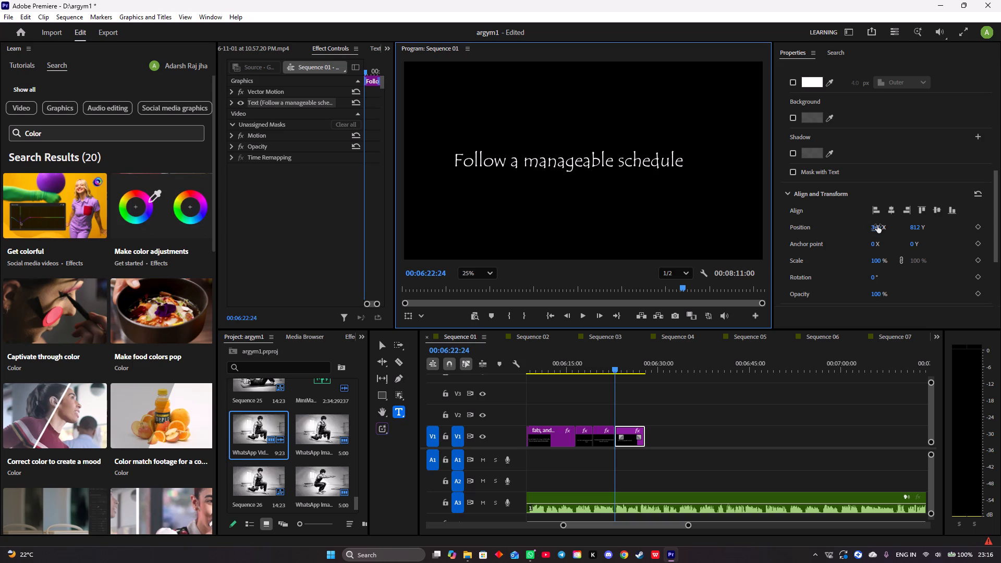
drag(877, 225, 922, 232)
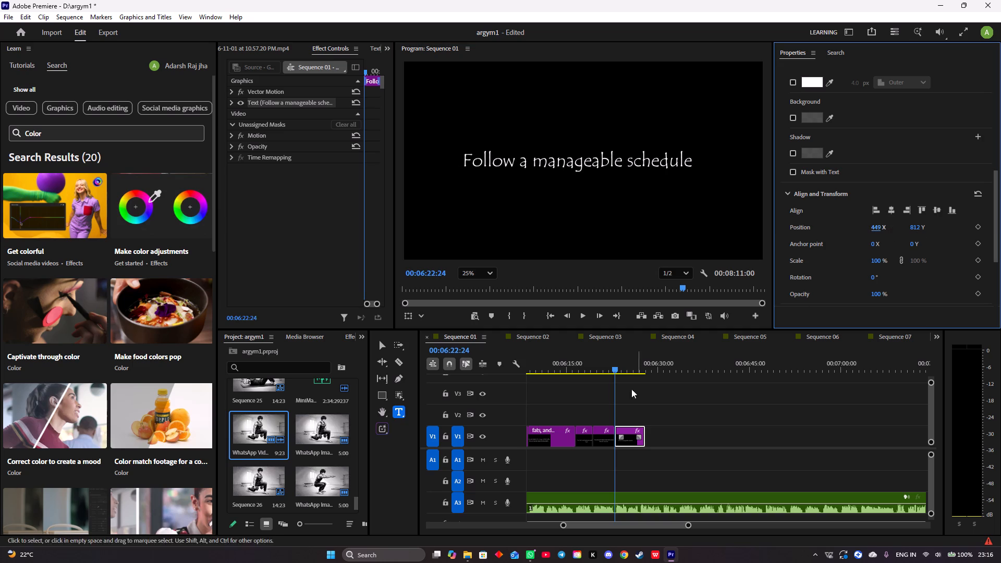
Play the narration over the "Follow a manageable schedule" title and trim the clip's end to 00:06:24:19.
drag(615, 369, 608, 370)
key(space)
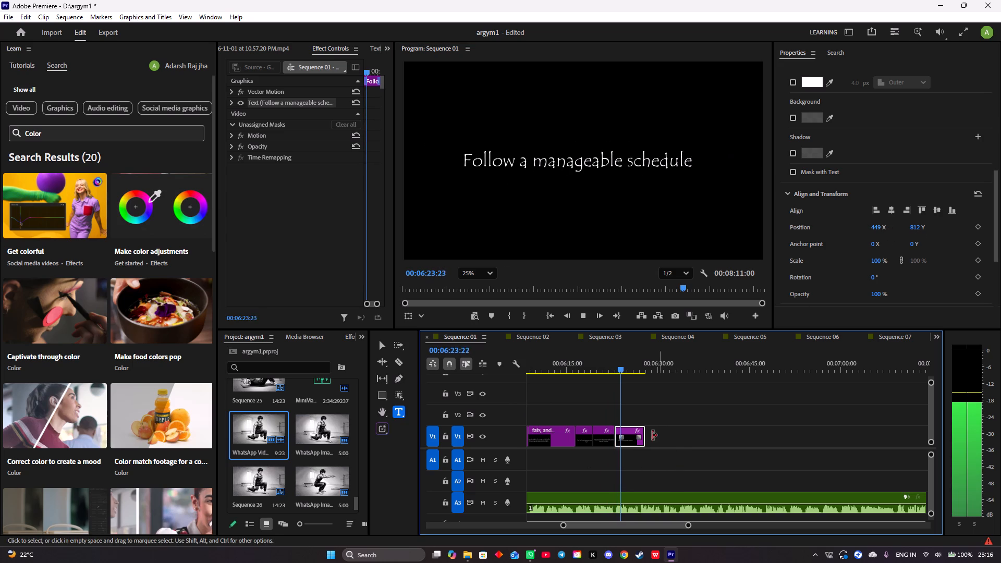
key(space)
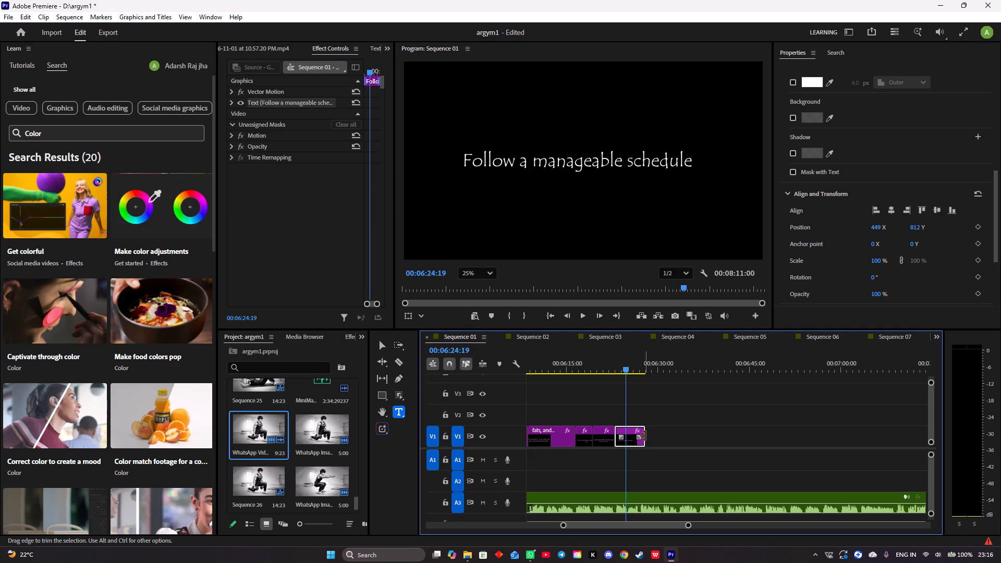
drag(645, 436, 629, 433)
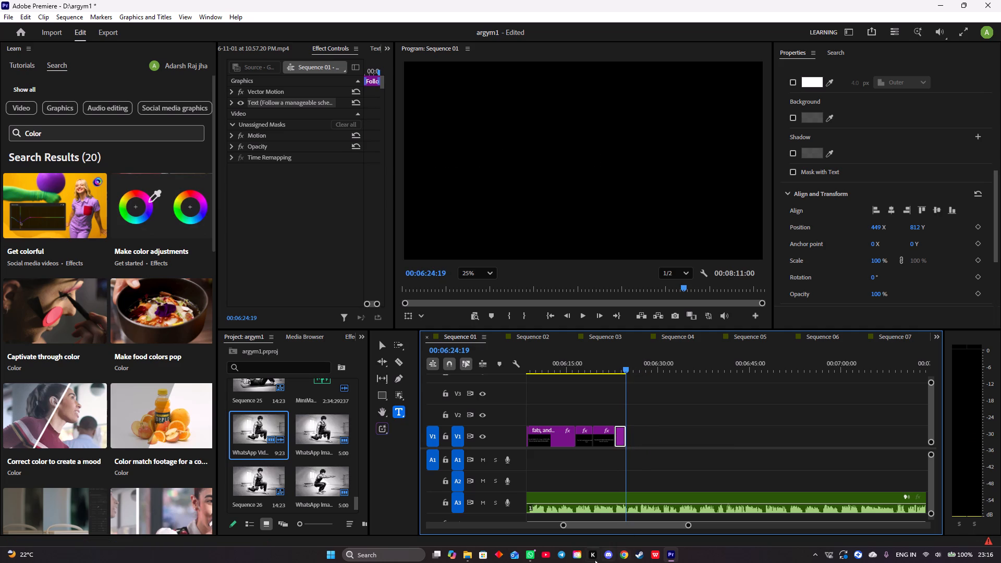
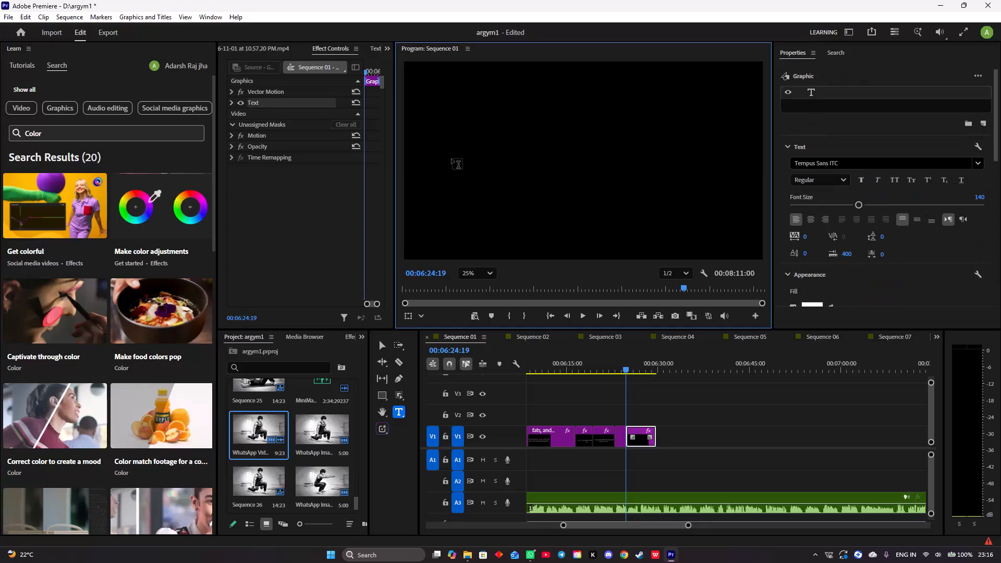
Paste "allow your muscles to recover" into the empty text graphic and position the line at about X 410, Y 778.
key(ctrl+v)
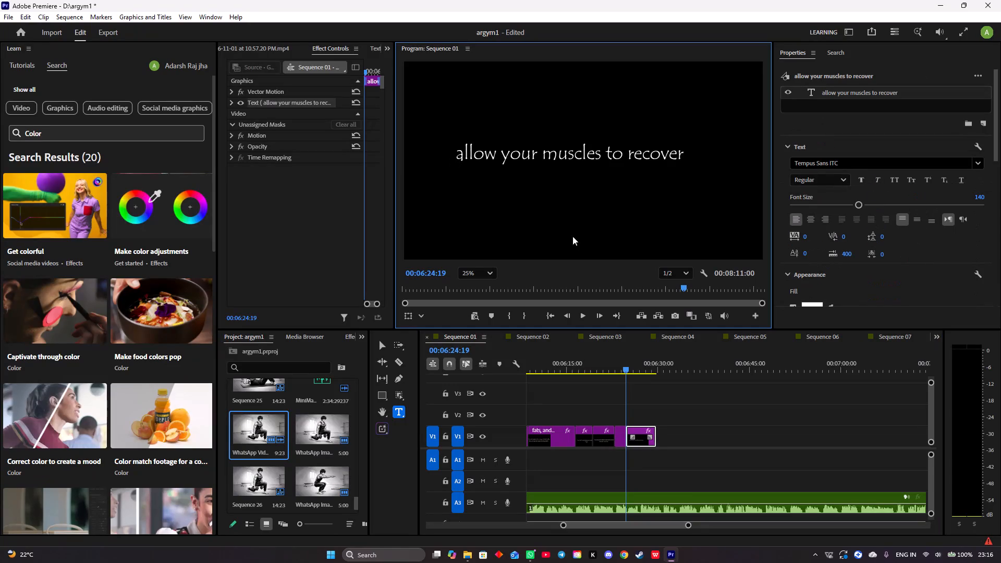
scroll(832, 241, down, 20)
scroll(832, 241, down, 5)
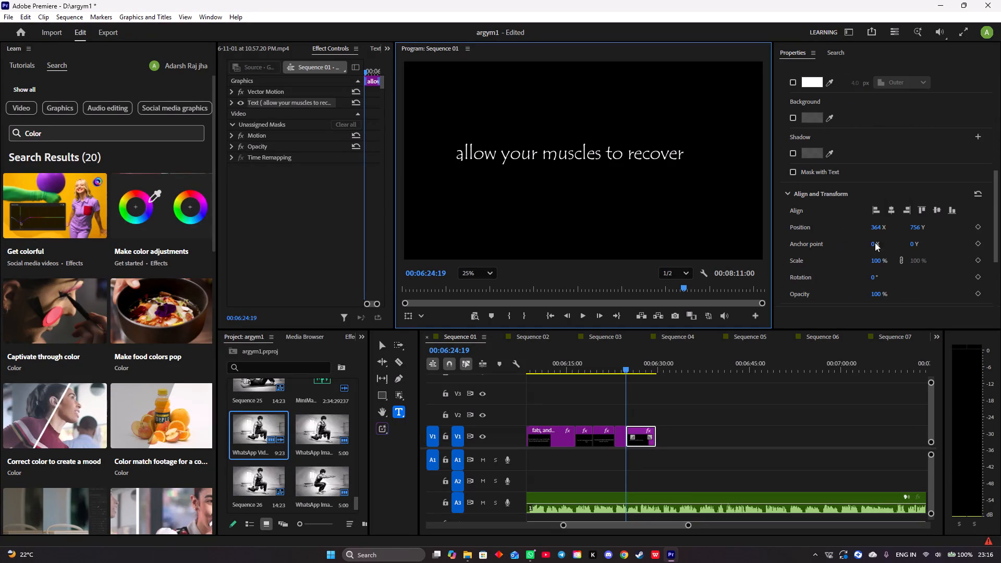
drag(872, 227, 899, 229)
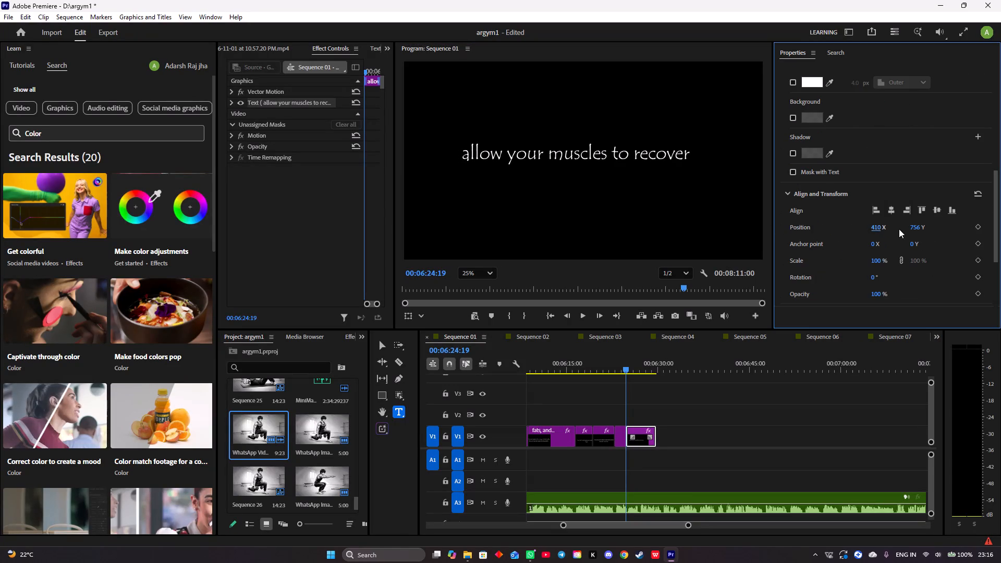
drag(912, 226, 929, 229)
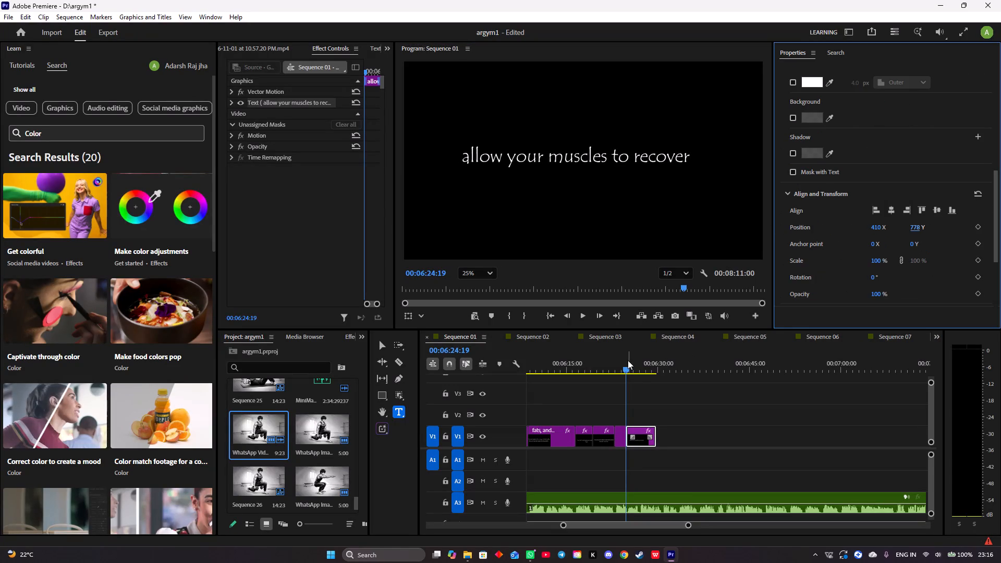
Play the "allow your muscles to recover" title against the narration and trim its end to 00:06:27:01.
click(627, 368)
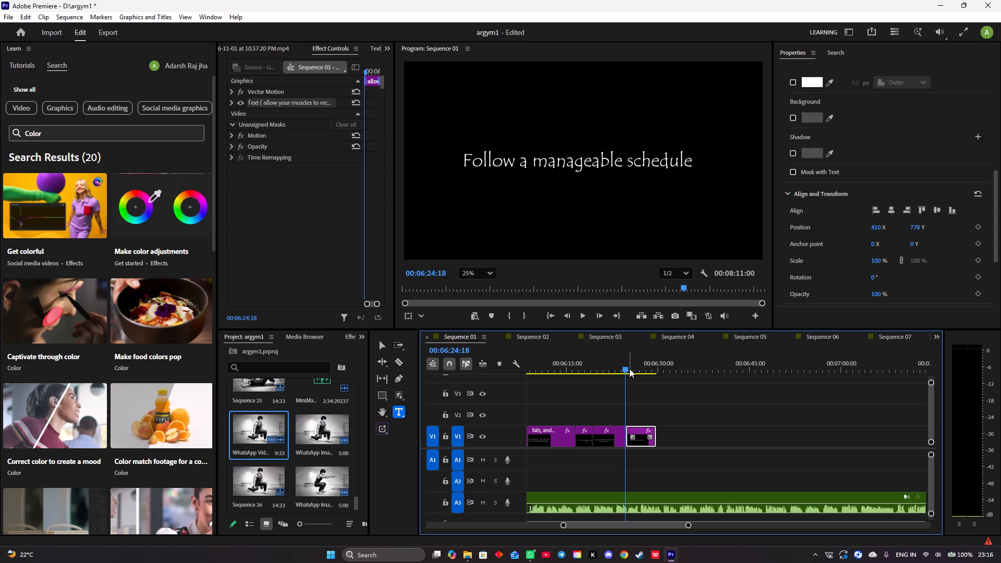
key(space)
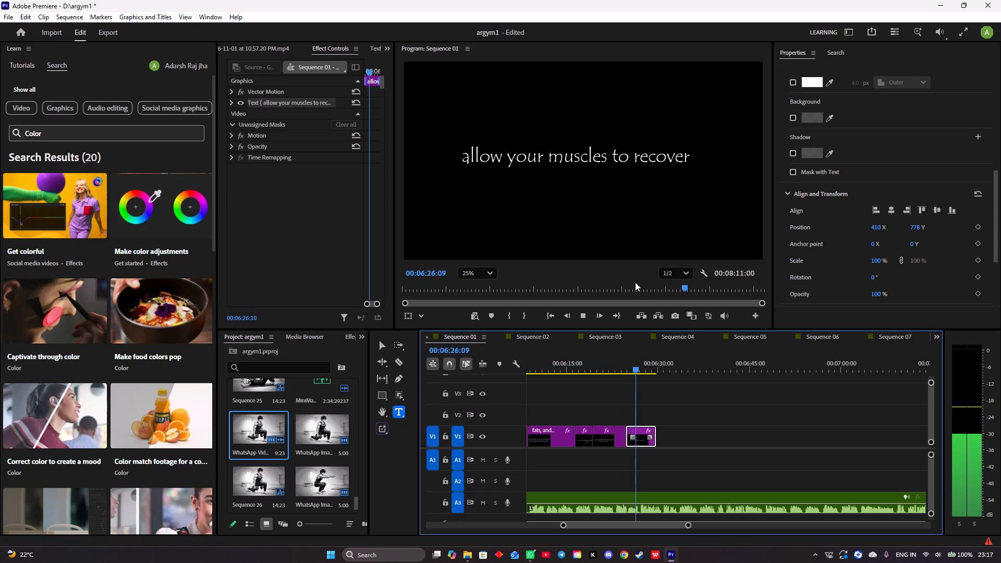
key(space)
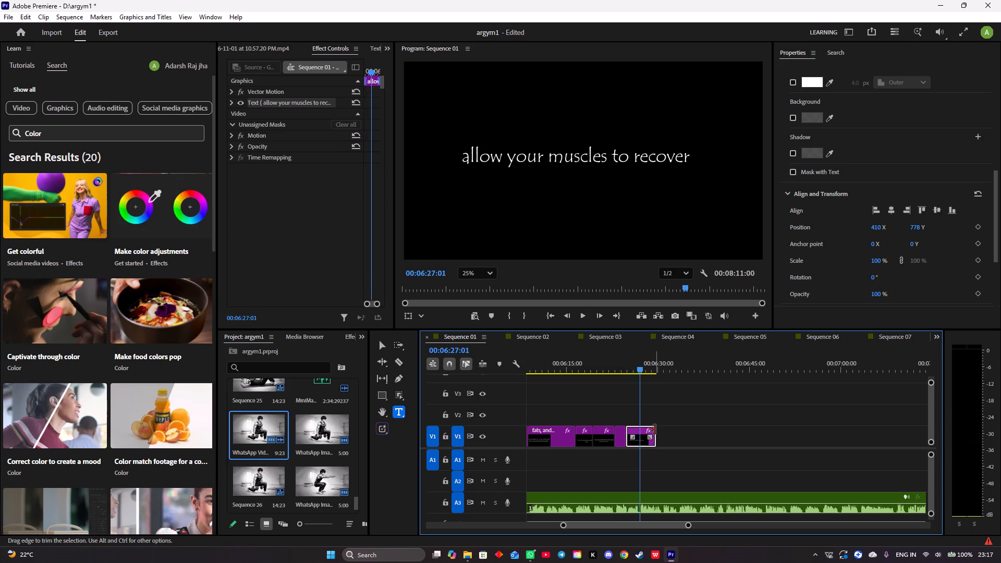
drag(655, 430, 642, 424)
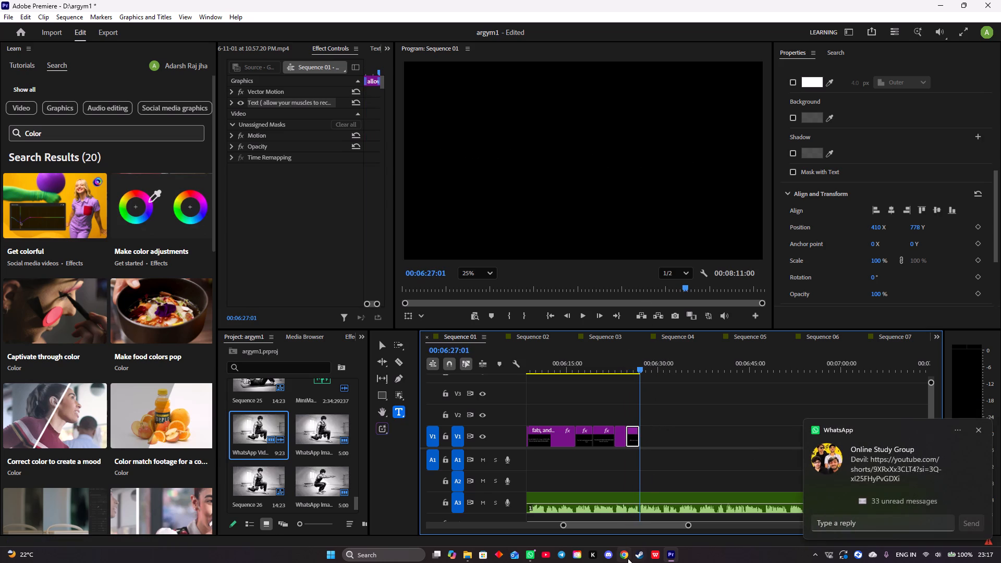
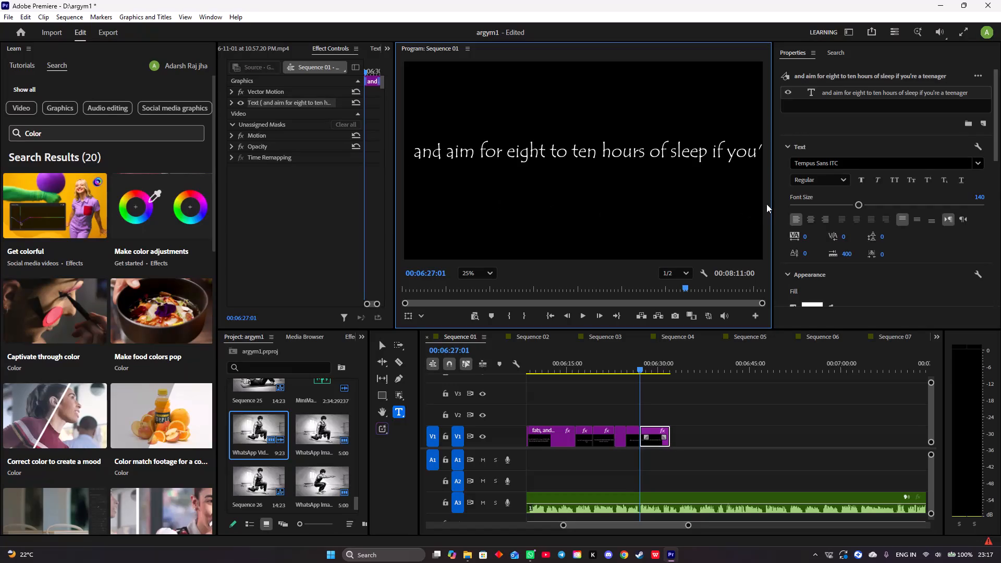
Delete "you're a teenager" from the end of the sleep text line so it reads "and aim for eight to ten hours of sleep if".
click(760, 151)
key(Right)
key(Right)
key(Right)
key(Right)
key(Right)
key(BackSpace)
key(BackSpace)
key(BackSpace)
key(BackSpace)
key(BackSpace)
key(BackSpace)
key(BackSpace)
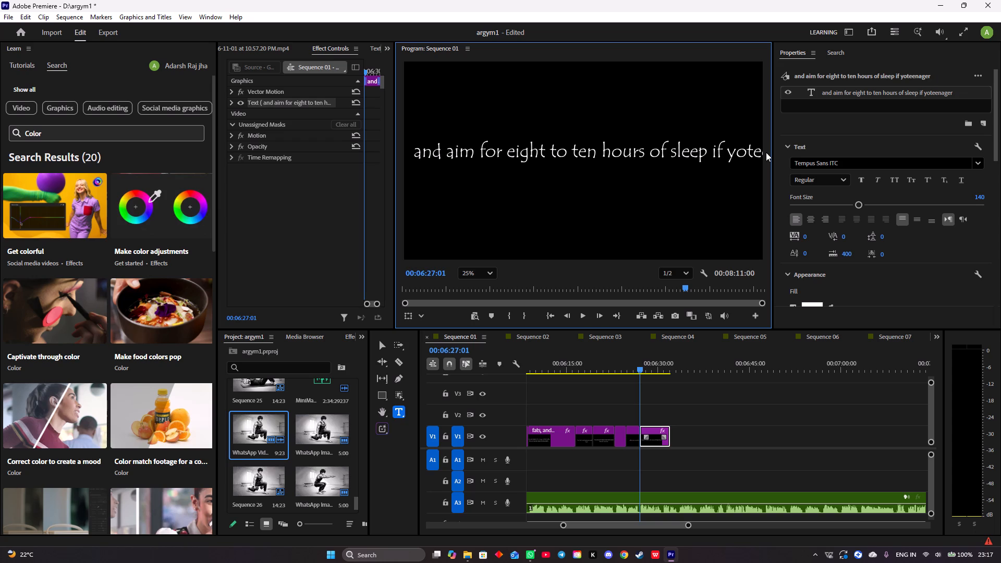
key(Right)
key(Right)
key(Right)
key(Right)
key(Right)
key(BackSpace)
key(BackSpace)
key(BackSpace)
key(Right)
key(Right)
key(Right)
key(BackSpace)
key(BackSpace)
key(BackSpace)
key(BackSpace)
key(BackSpace)
key(BackSpace)
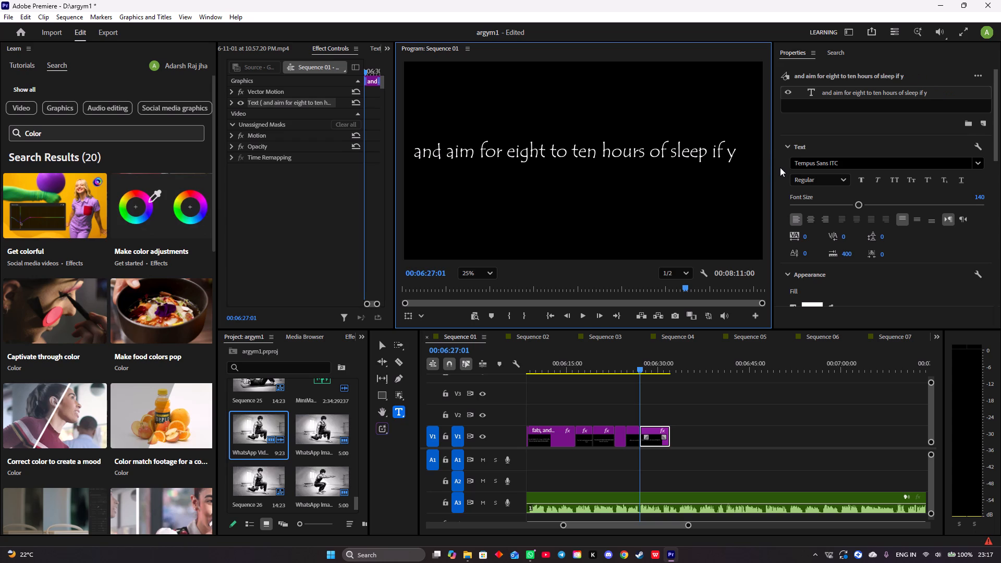
key(BackSpace)
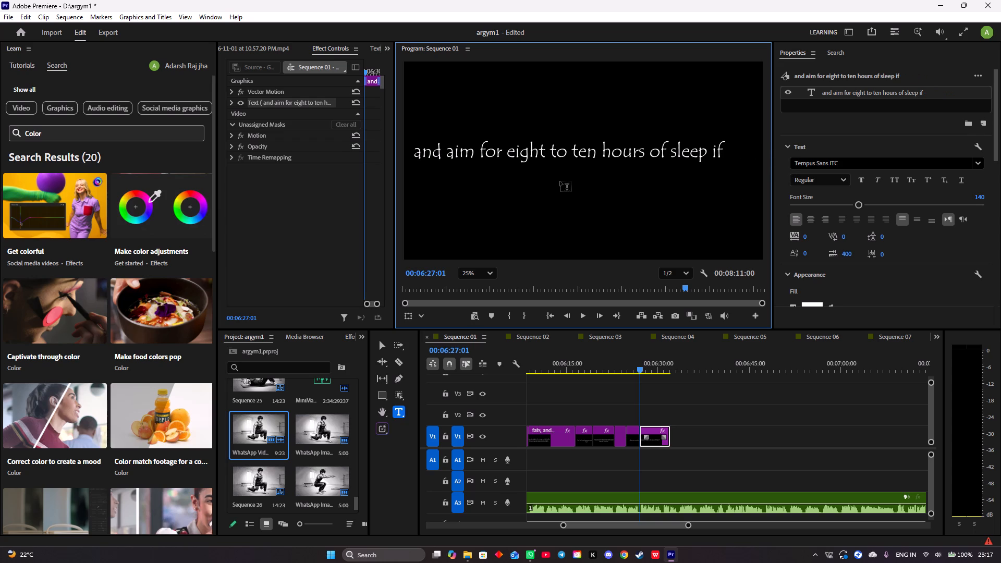
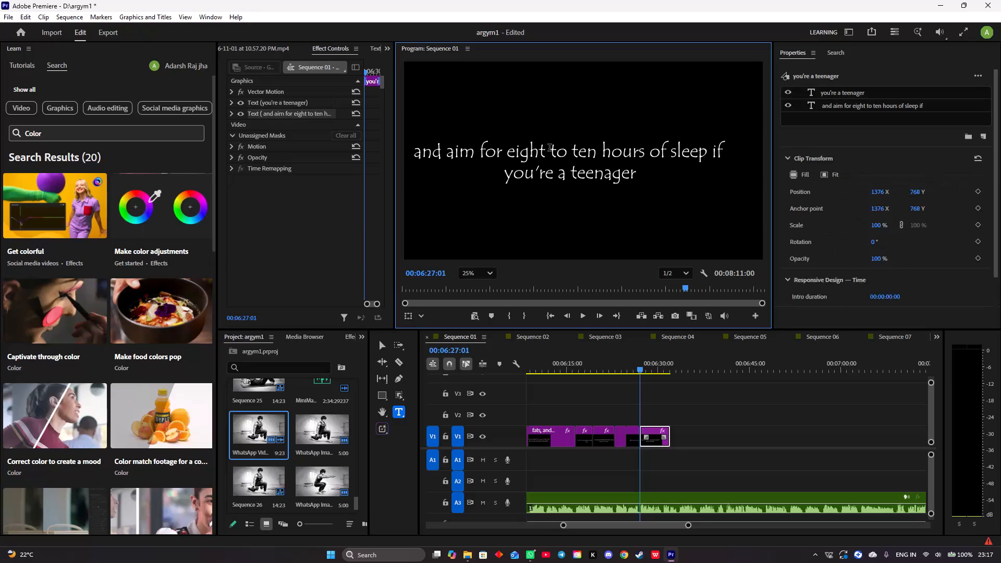
Centre both sleep text lines horizontally, moving the upper line to about X 180 and "you're a teenager" to X 846.
scroll(847, 260, down, 20)
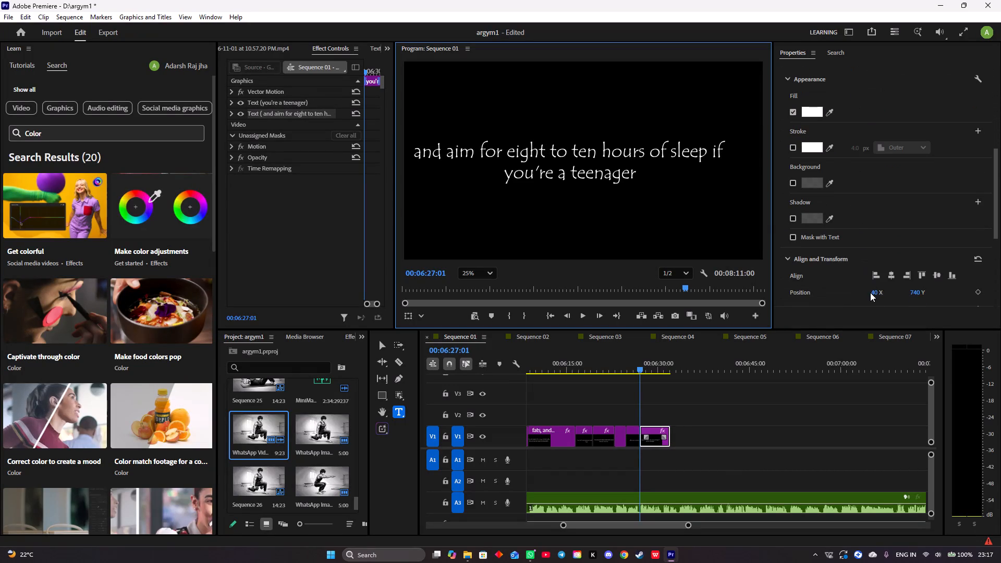
drag(872, 292, 943, 291)
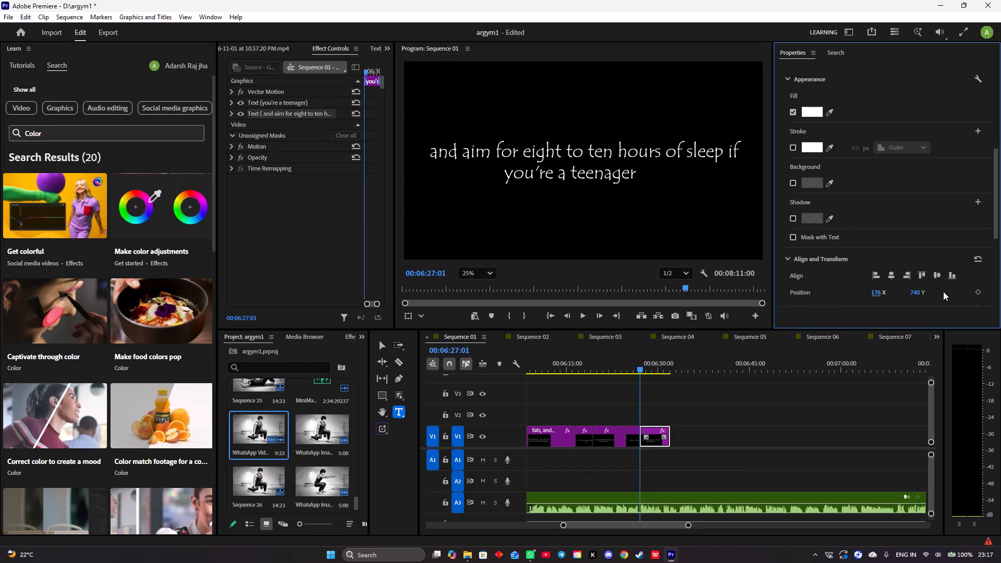
click(583, 178)
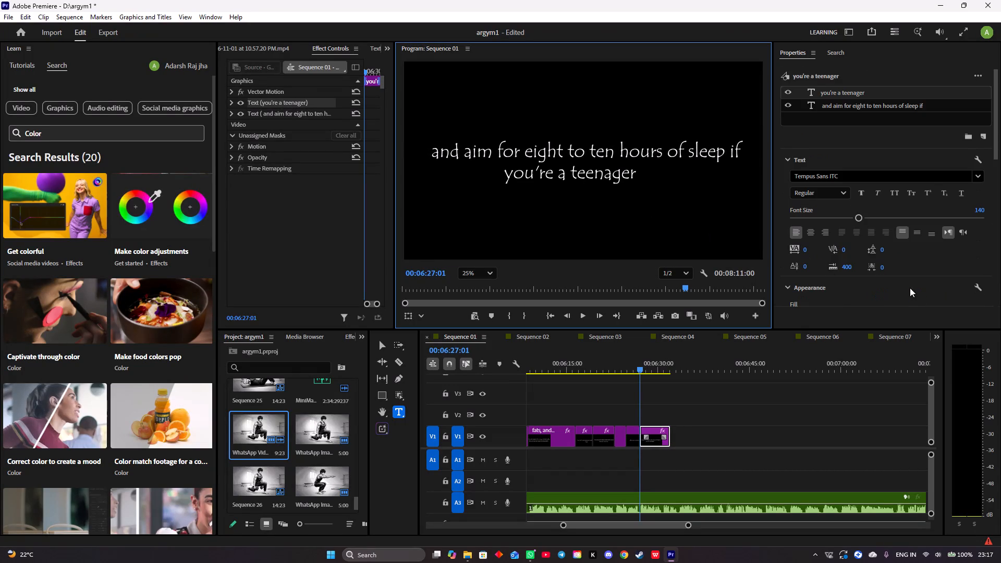
scroll(818, 261, down, 20)
scroll(818, 261, down, 2)
drag(872, 271, 872, 271)
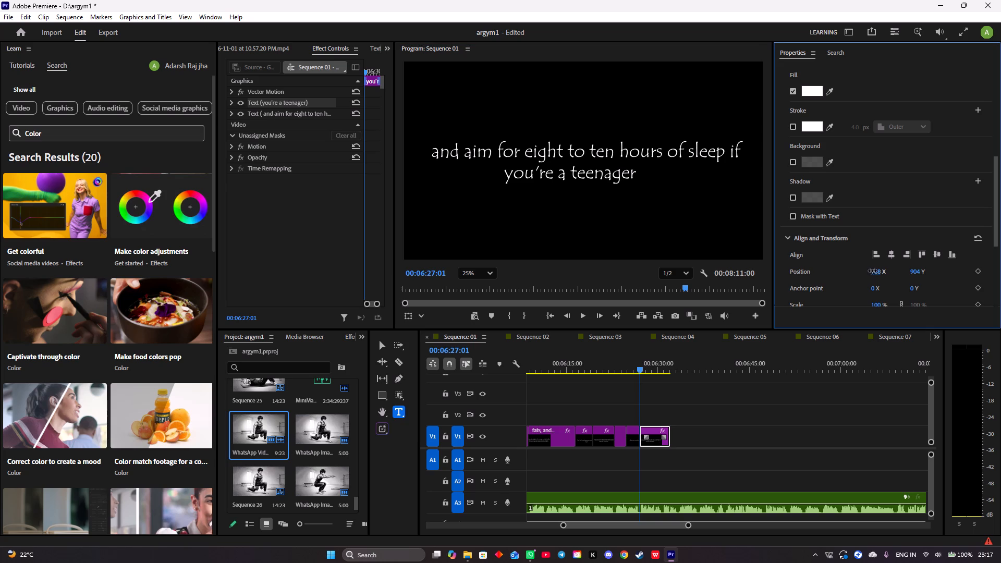
drag(872, 271, 911, 268)
Play the sleep text against the narration and trim the end of its V1 clip back to about 00:06:30:21.
drag(641, 370, 633, 369)
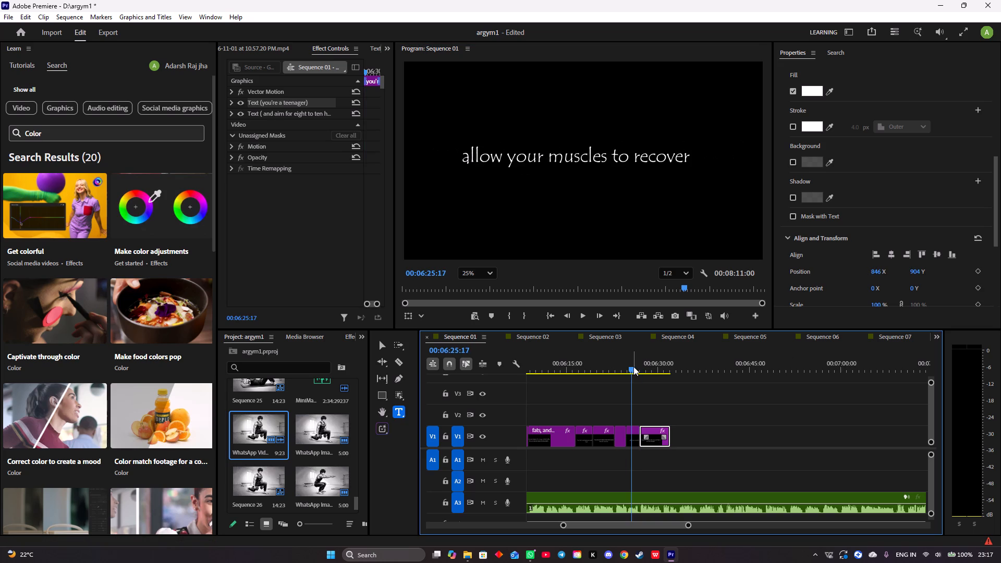
key(space)
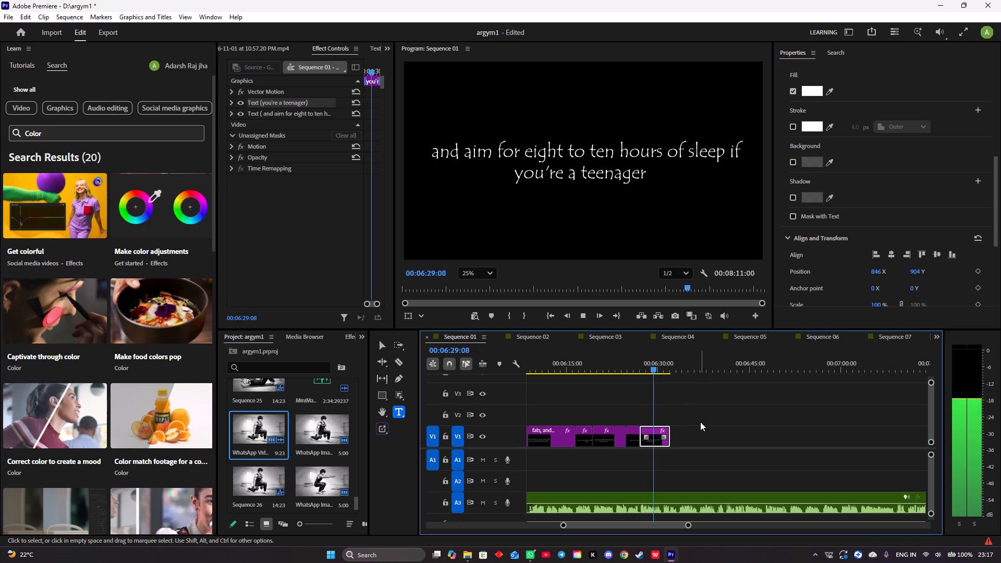
key(space)
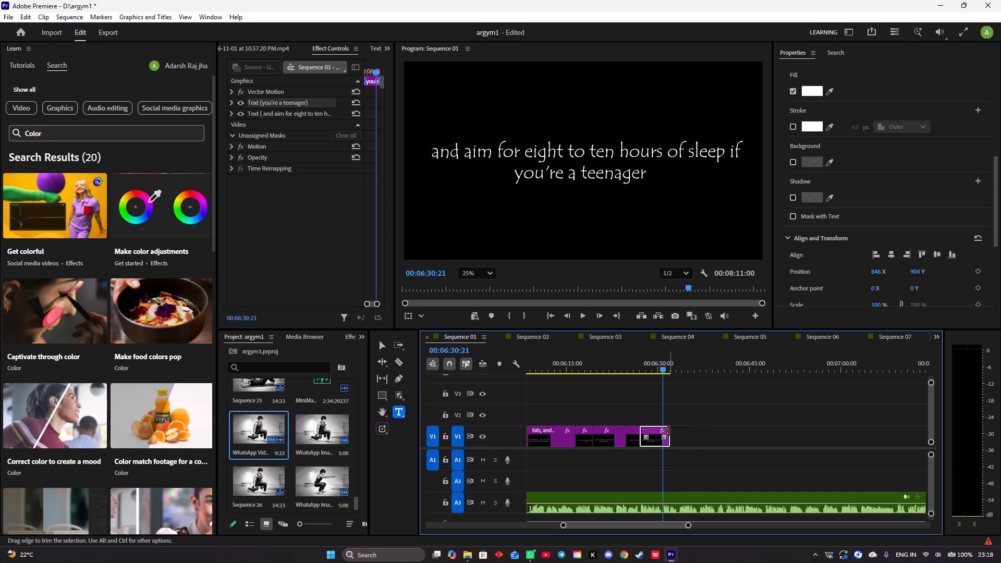
drag(669, 431, 664, 432)
key(space)
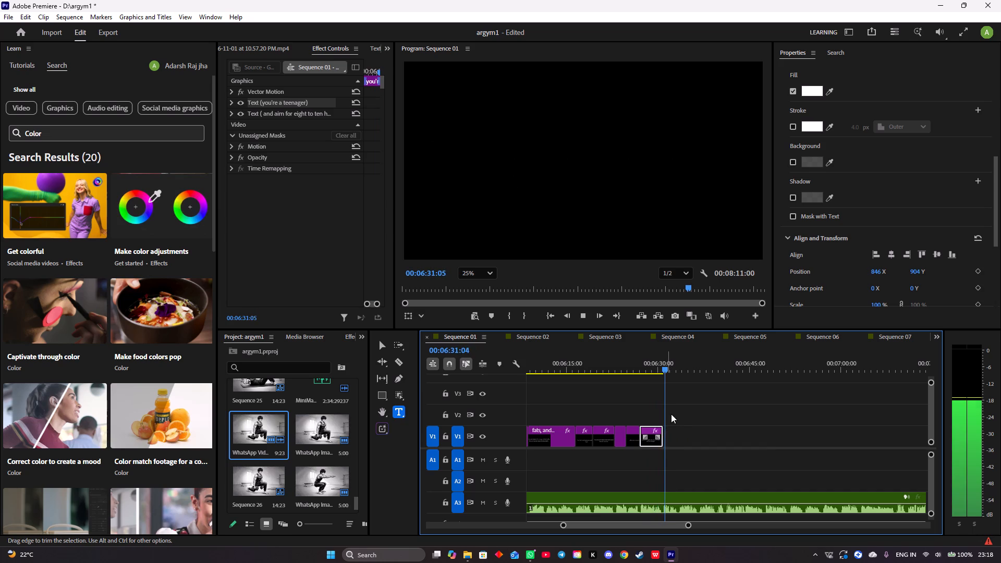
key(space)
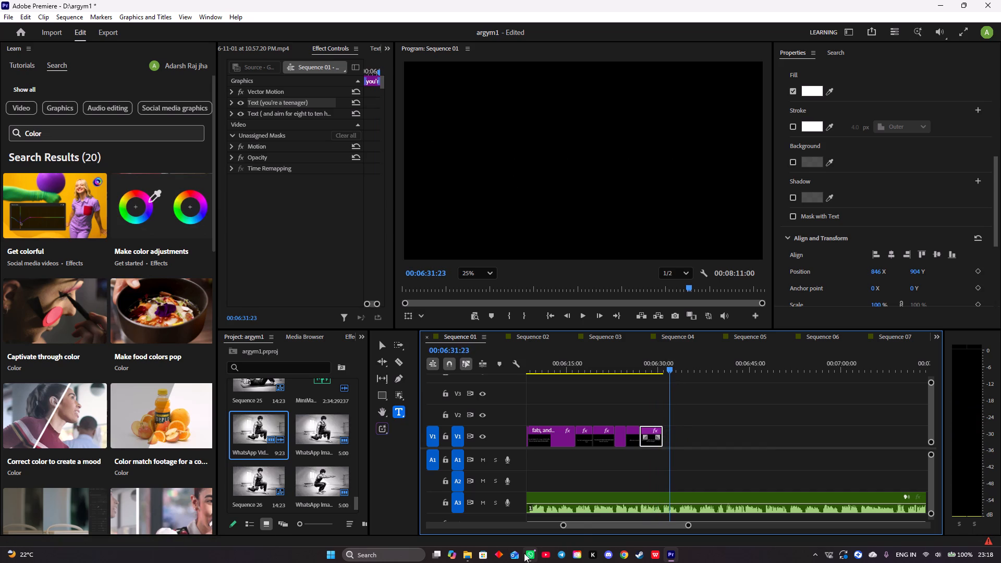
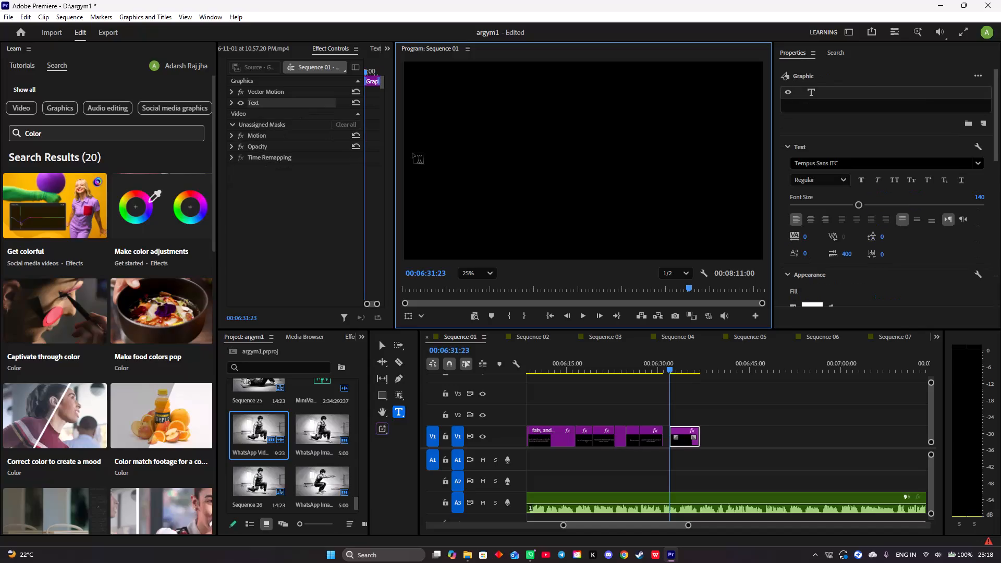
Paste "Most importantly, track your progress." into the empty text graphic on V1.
key(ctrl+v)
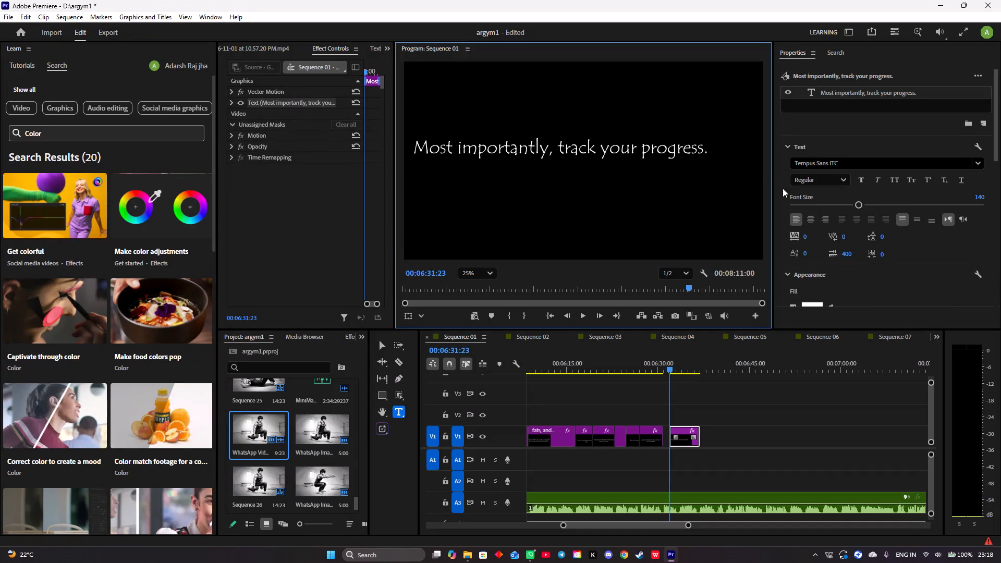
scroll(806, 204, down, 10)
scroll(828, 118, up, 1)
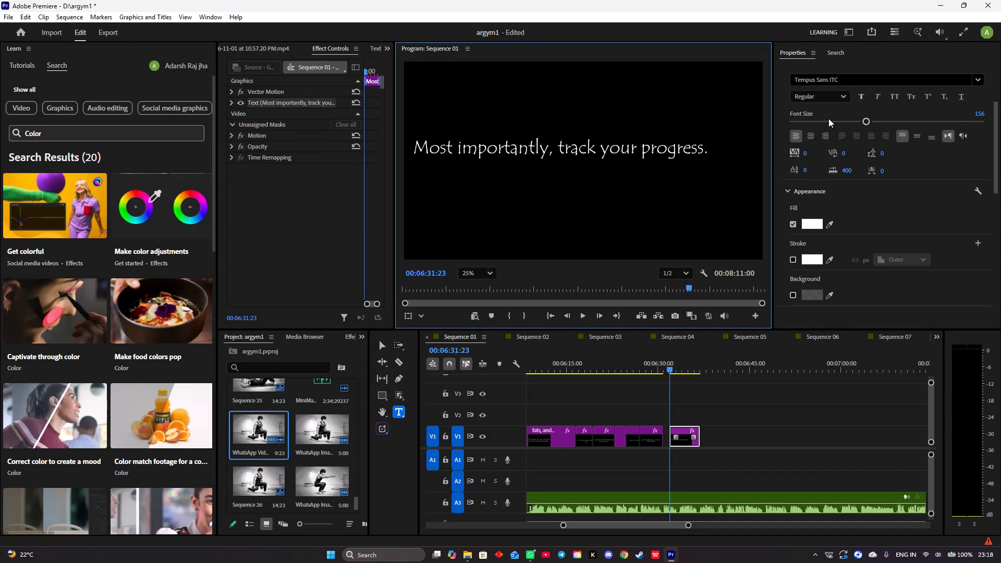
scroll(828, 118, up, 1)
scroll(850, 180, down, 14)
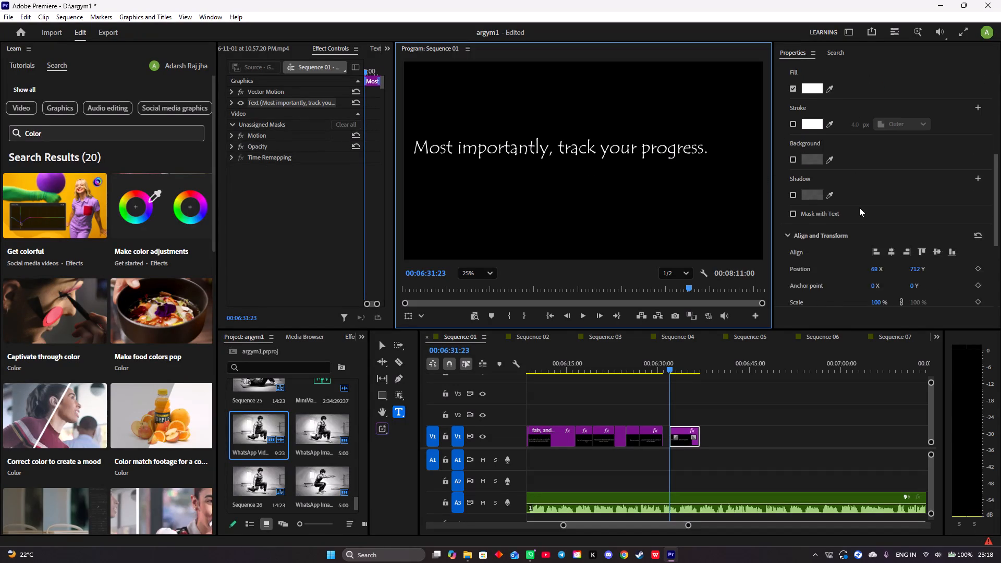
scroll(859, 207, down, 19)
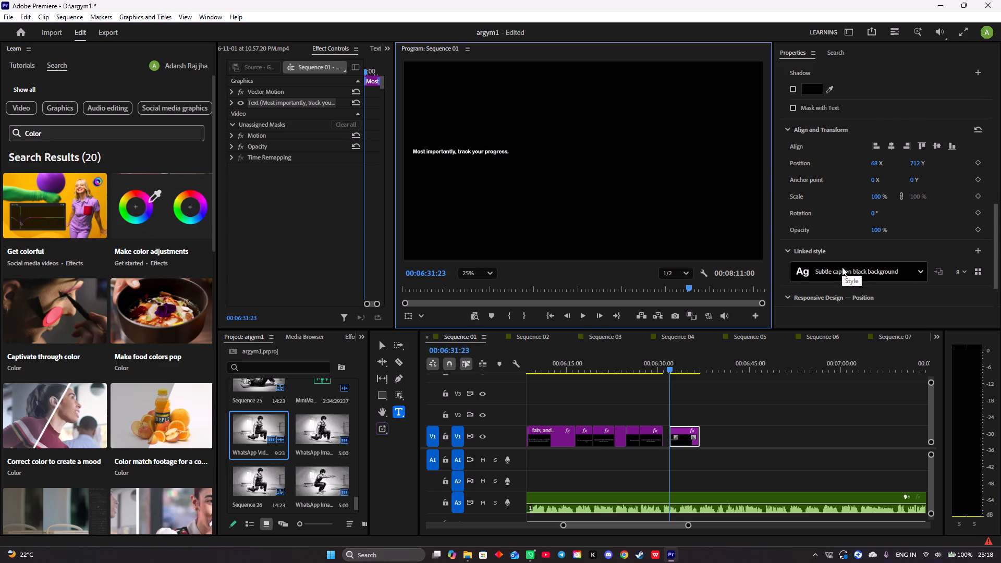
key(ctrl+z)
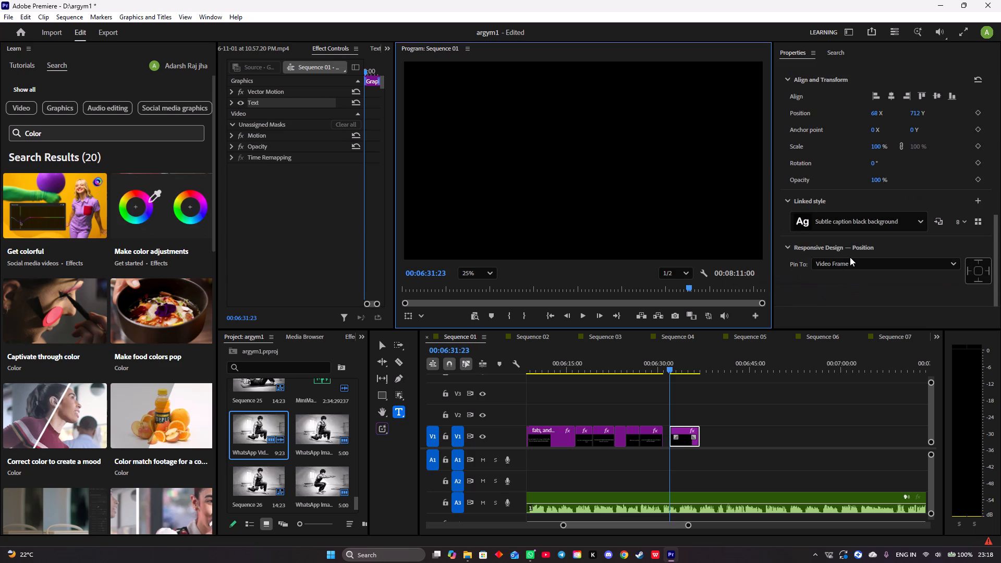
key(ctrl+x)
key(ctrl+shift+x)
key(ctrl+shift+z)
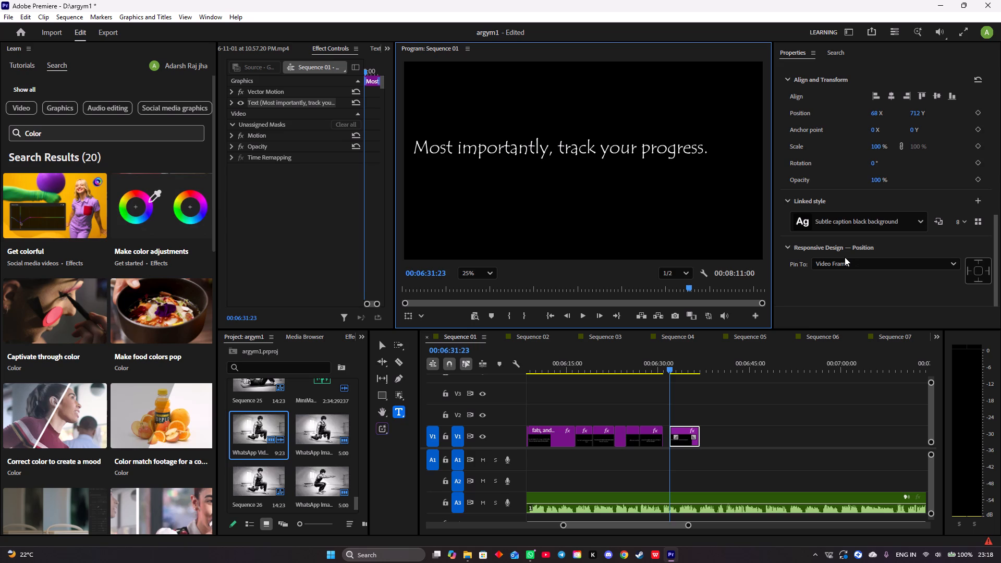
Move the progress text clip earlier on V1 so it starts directly after the sleep text clip.
drag(679, 429, 676, 430)
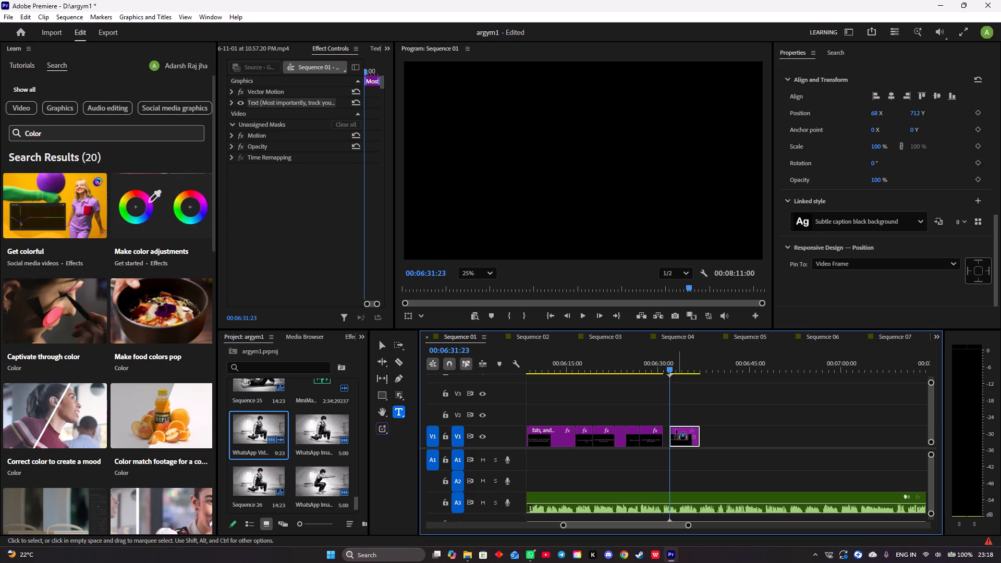
drag(676, 430, 672, 431)
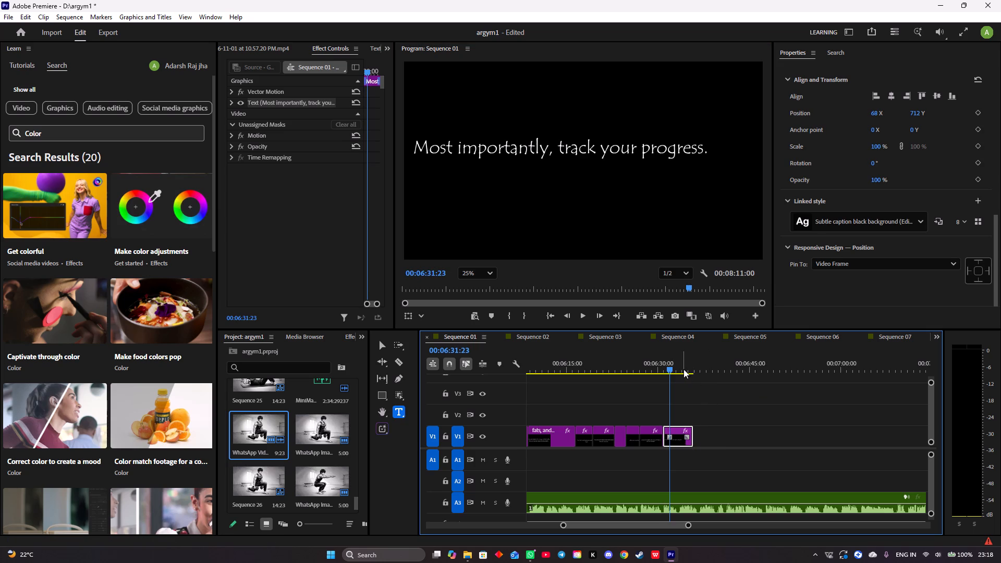
Centre the "Most importantly, track your progress." line horizontally by moving it to about X 226.
scroll(822, 251, down, 13)
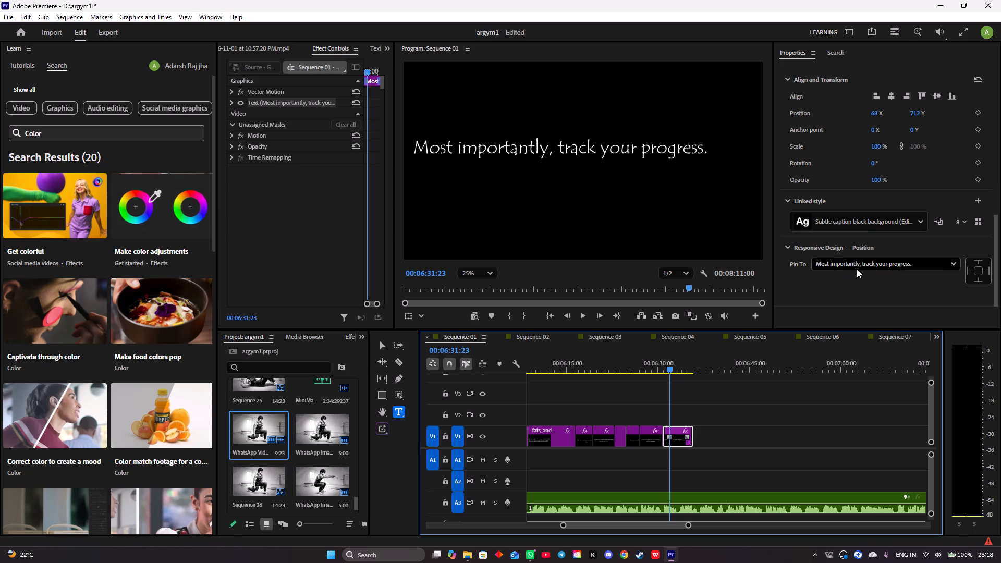
scroll(845, 265, up, 1)
scroll(847, 276, down, 5)
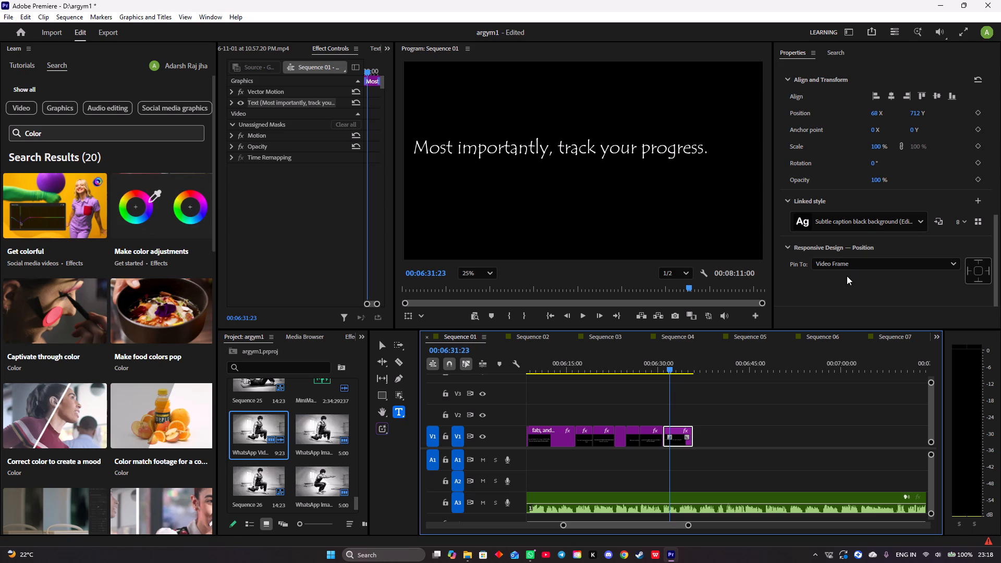
scroll(847, 276, down, 4)
drag(876, 114, 885, 113)
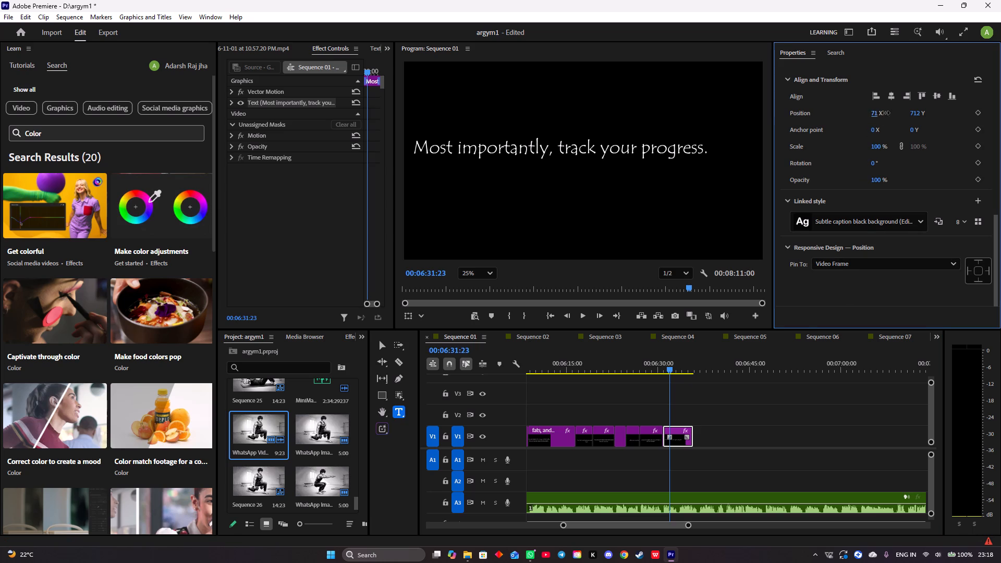
drag(885, 113, 960, 116)
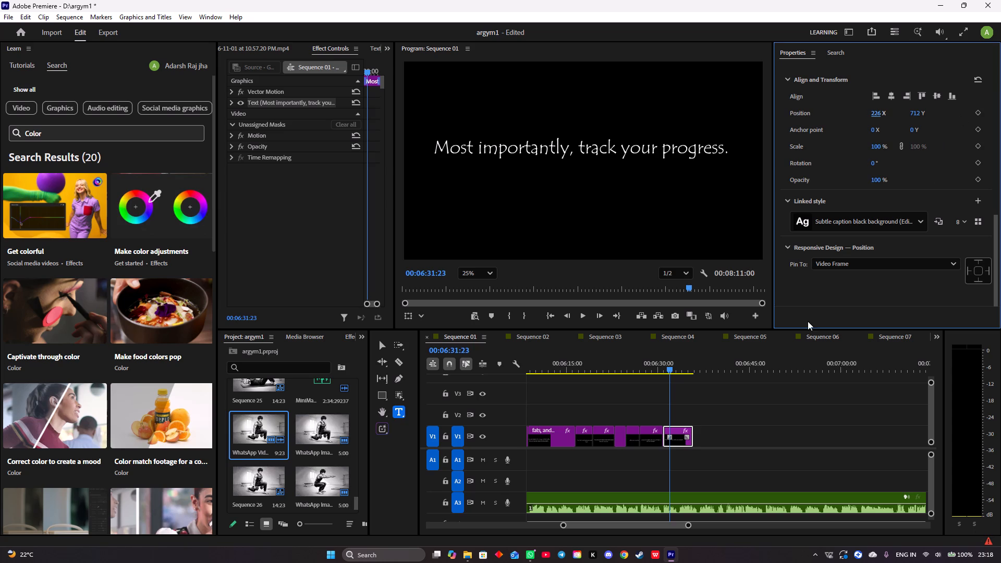
Play the progress text against the narration and trim the end of its V1 clip back to about 00:06:33:04.
drag(671, 368, 651, 368)
key(space)
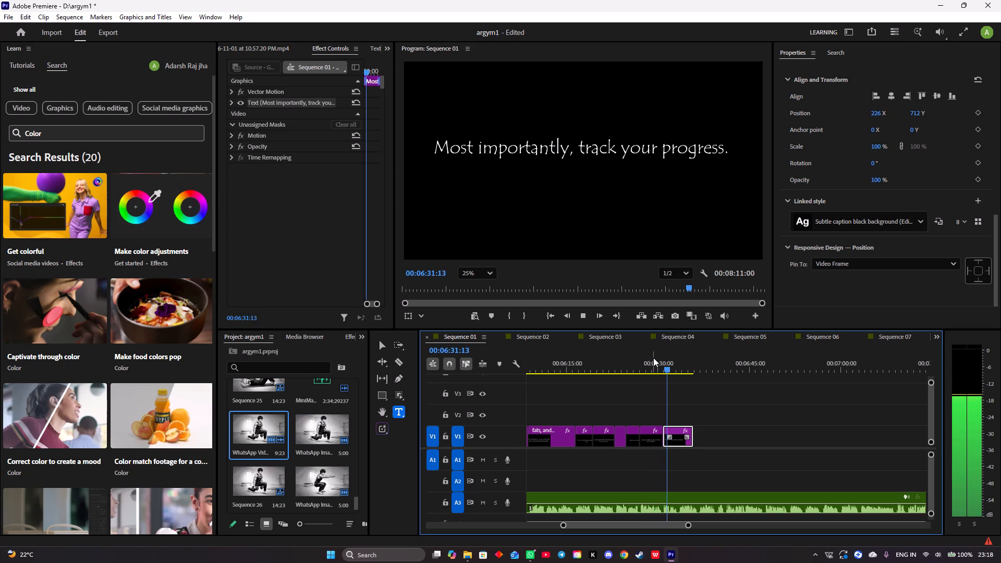
key(space)
drag(693, 430, 679, 429)
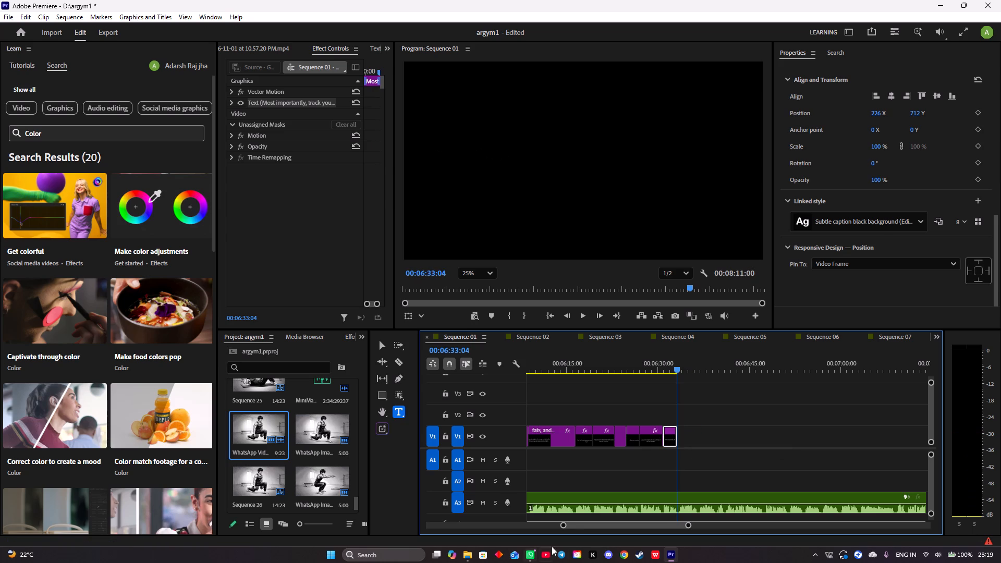
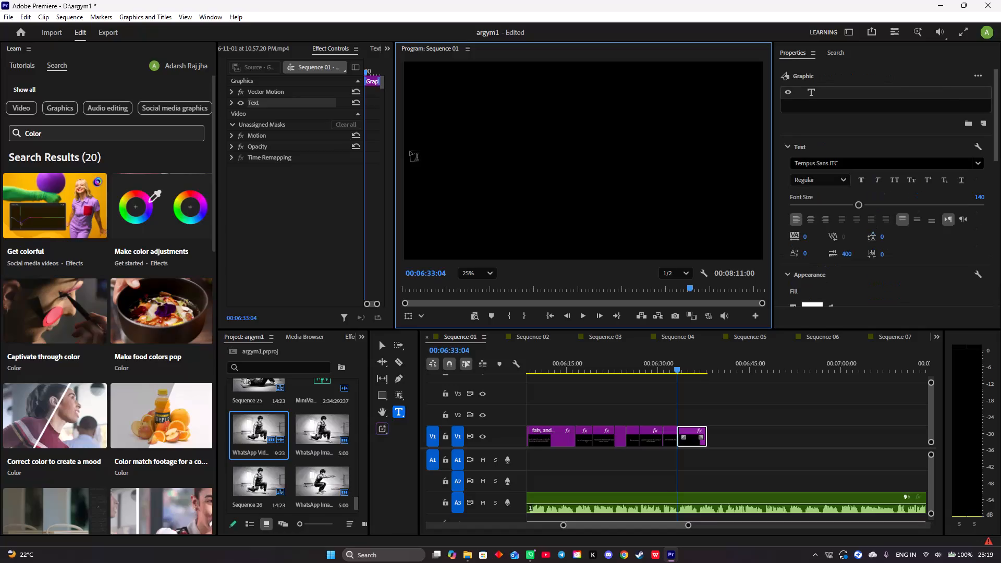
Paste "Maybe you can perform only a few push-ups today." into the empty text graphic on V1 at 00:06:33:04.
key(ctrl+v)
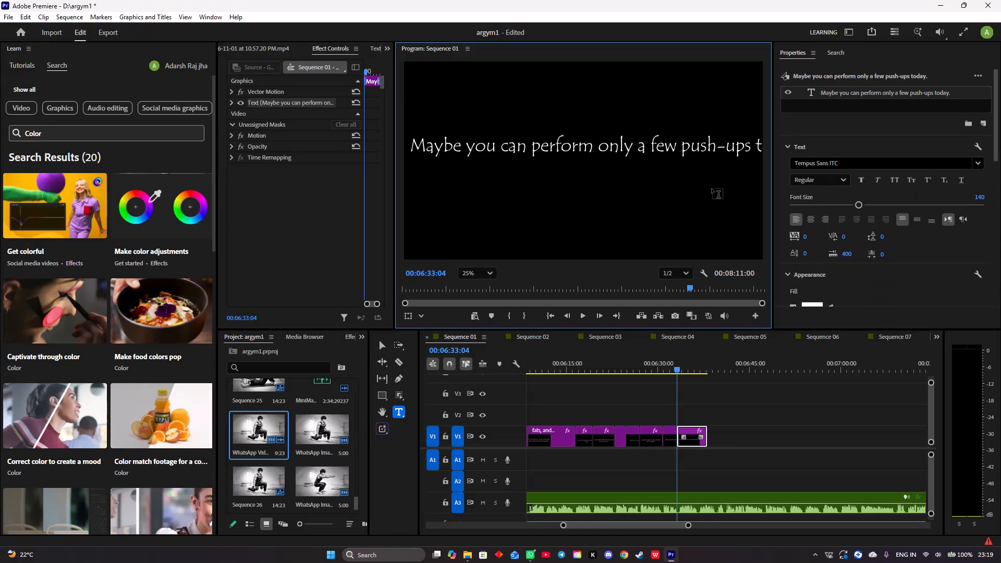
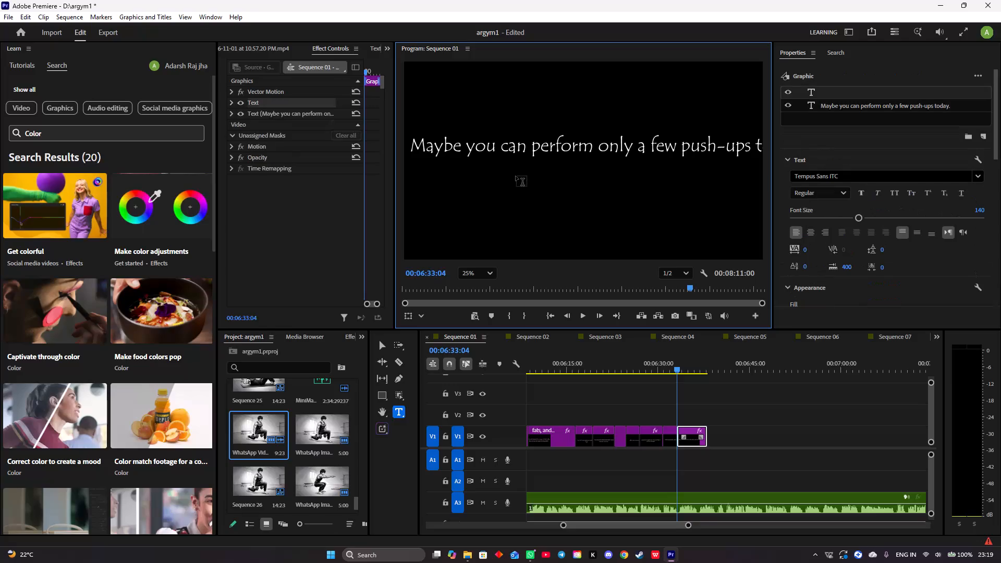
Paste "today" into the empty second text layer and delete "today." from the end of the "Maybe you can perform only a few push-ups" line.
key(ctrl+v)
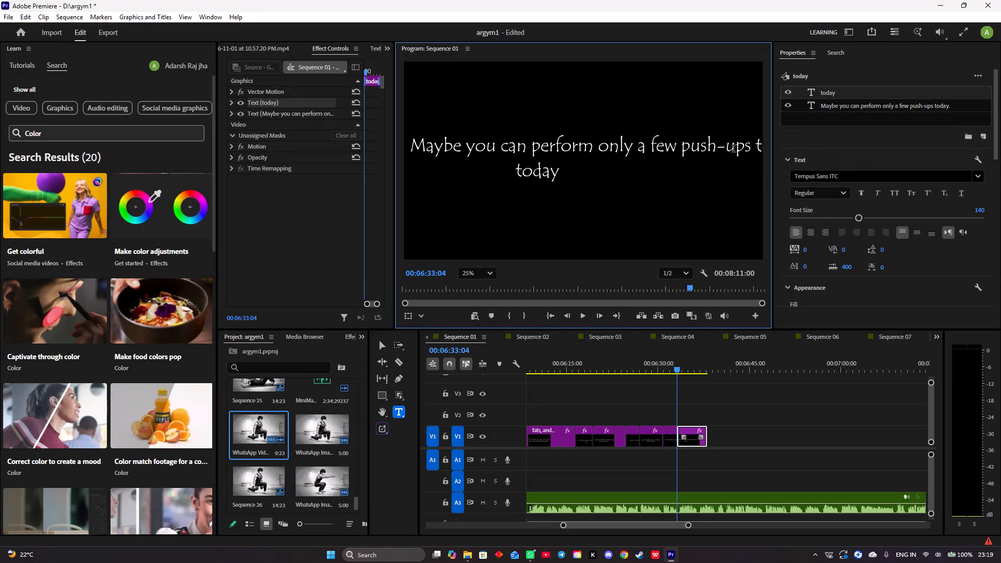
click(761, 149)
key(BackSpace)
key(Right)
key(Right)
key(Right)
key(Right)
key(BackSpace)
key(BackSpace)
key(BackSpace)
key(Right)
key(BackSpace)
key(BackSpace)
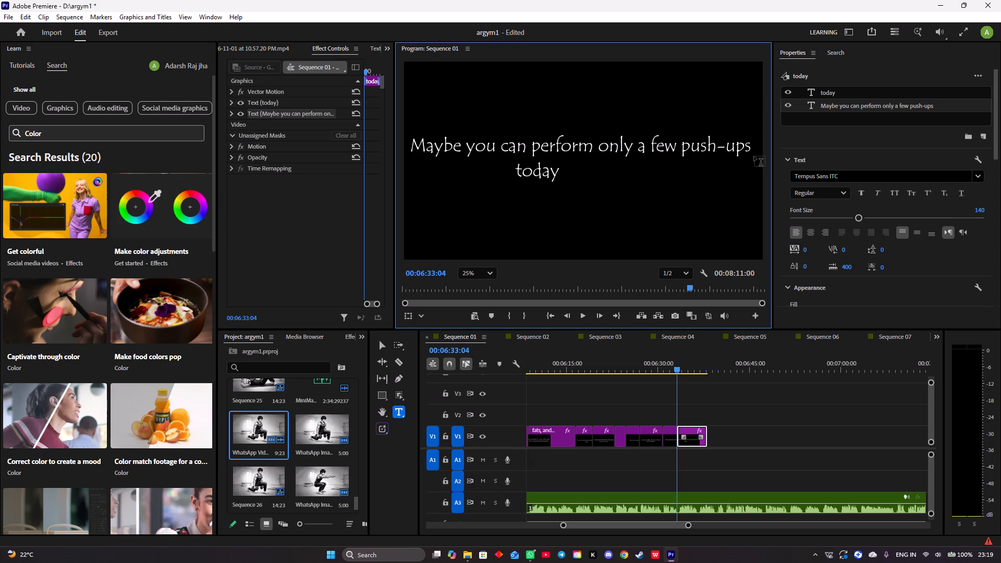
Move the "Maybe you can perform only a few push-ups" line to X 73 and shift it slightly lower in the frame.
scroll(827, 264, down, 10)
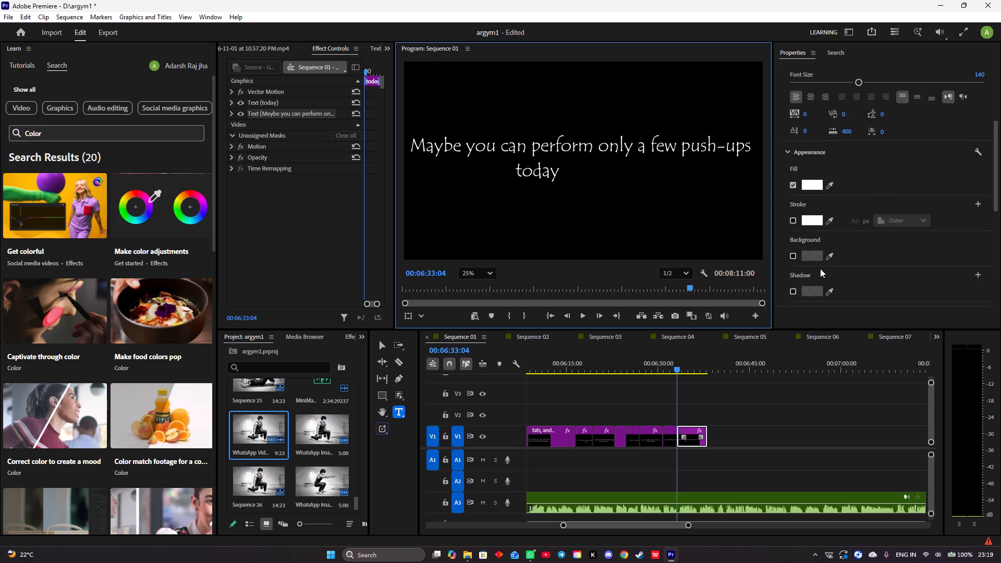
scroll(820, 268, down, 15)
drag(872, 241, 879, 238)
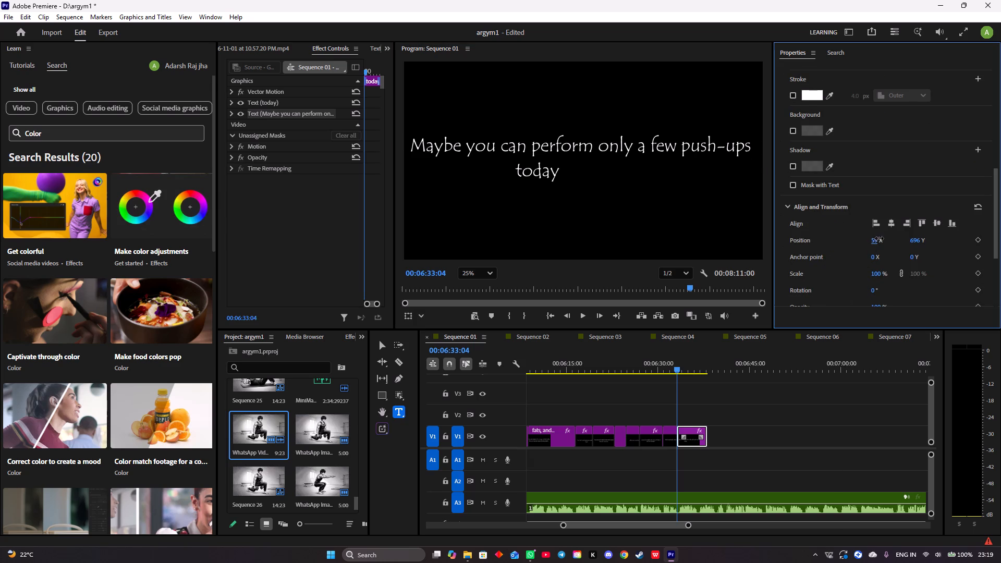
drag(879, 238, 888, 240)
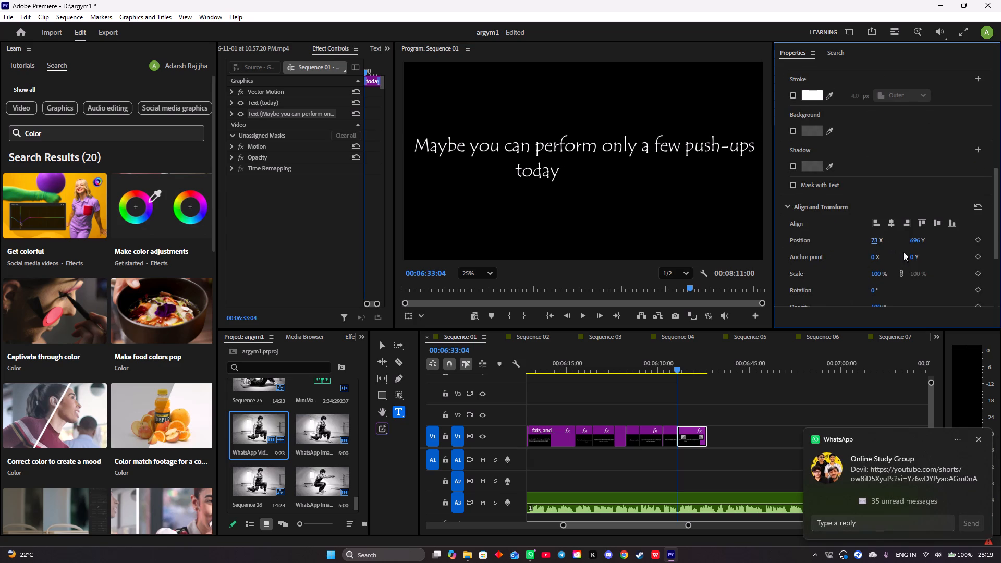
drag(917, 242, 941, 250)
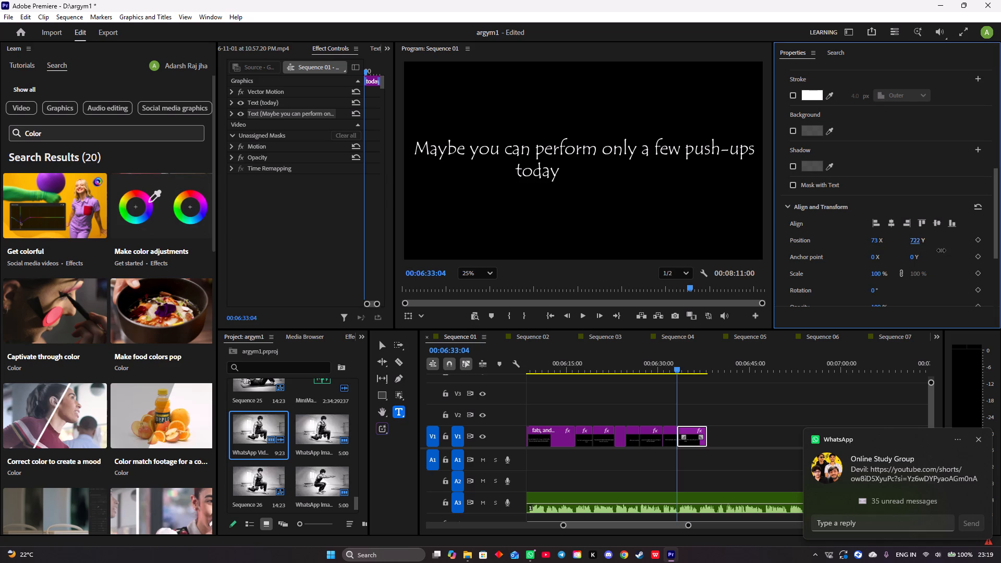
drag(941, 250, 956, 257)
Centre the word "today" beneath the push-ups line by positioning it at about X 1125, Y 932.
click(545, 175)
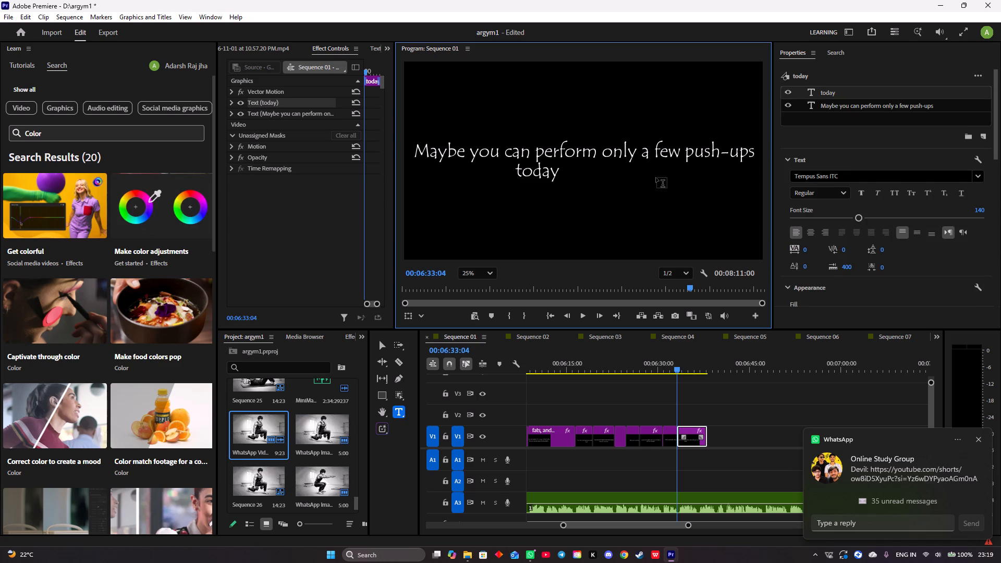
scroll(843, 257, down, 20)
scroll(843, 257, down, 5)
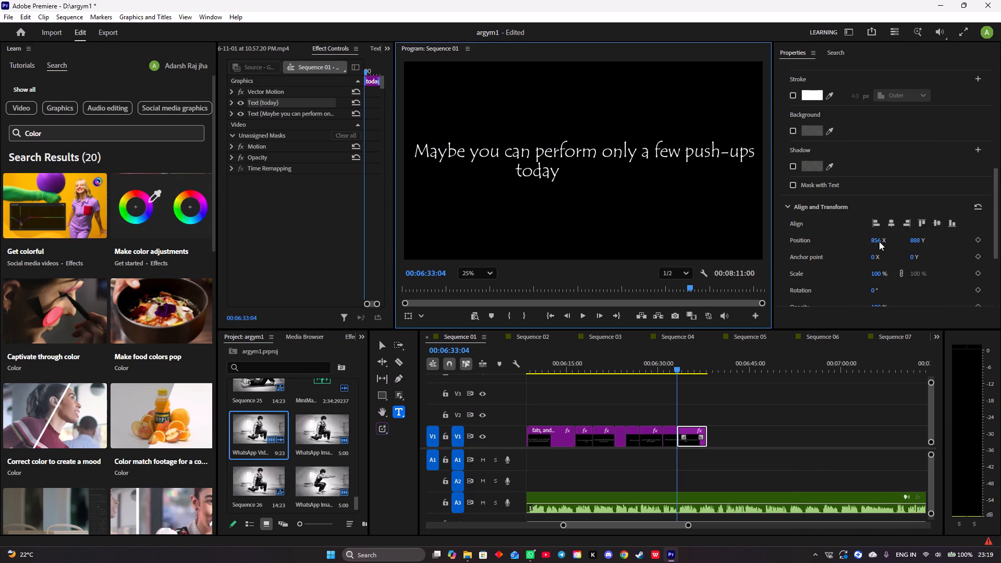
drag(873, 239, 999, 262)
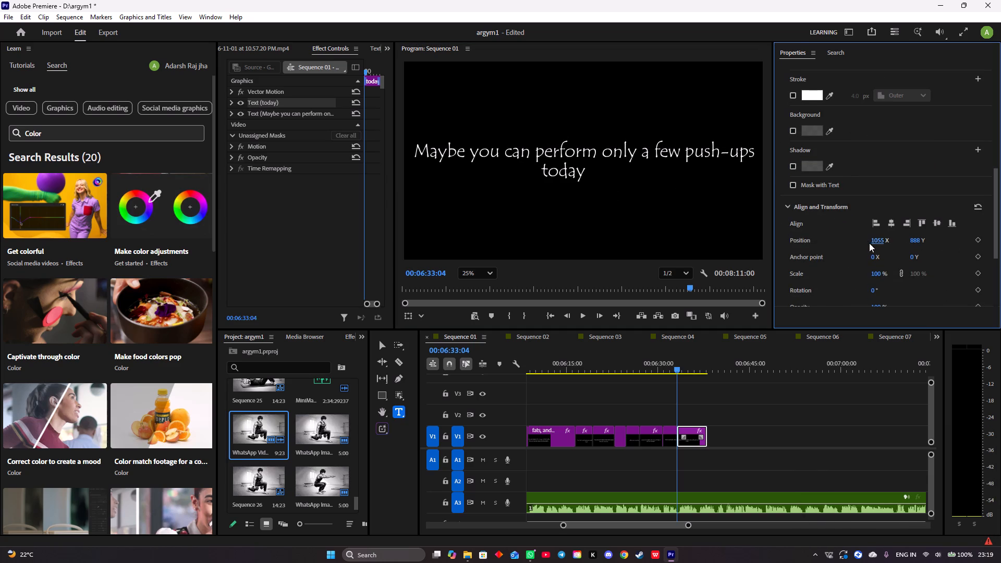
drag(875, 240, 907, 244)
drag(912, 237, 942, 242)
drag(878, 239, 894, 242)
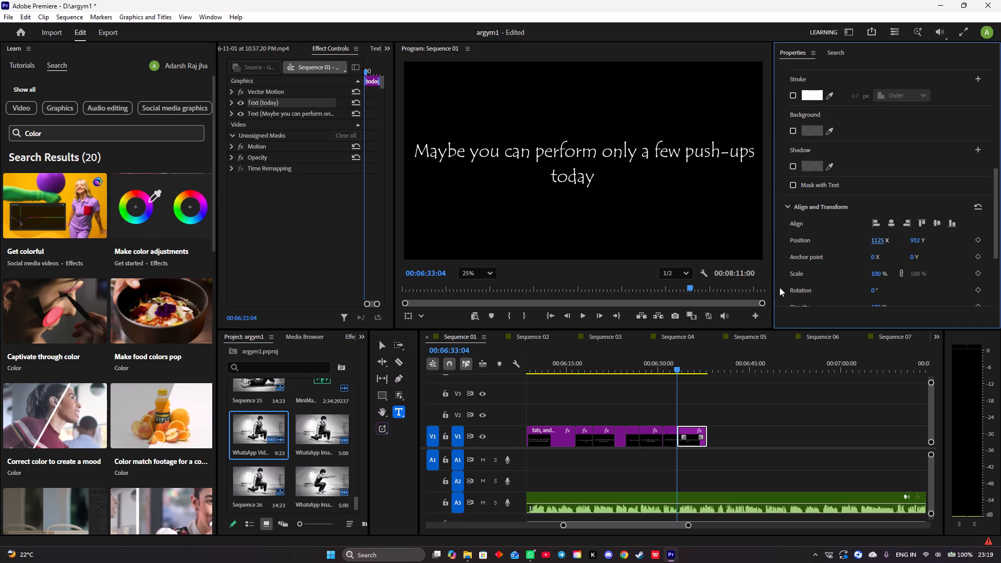
Play the push-ups text against the narration and trim the end of its V1 clip back to about 00:06:36:21.
drag(676, 371, 676, 372)
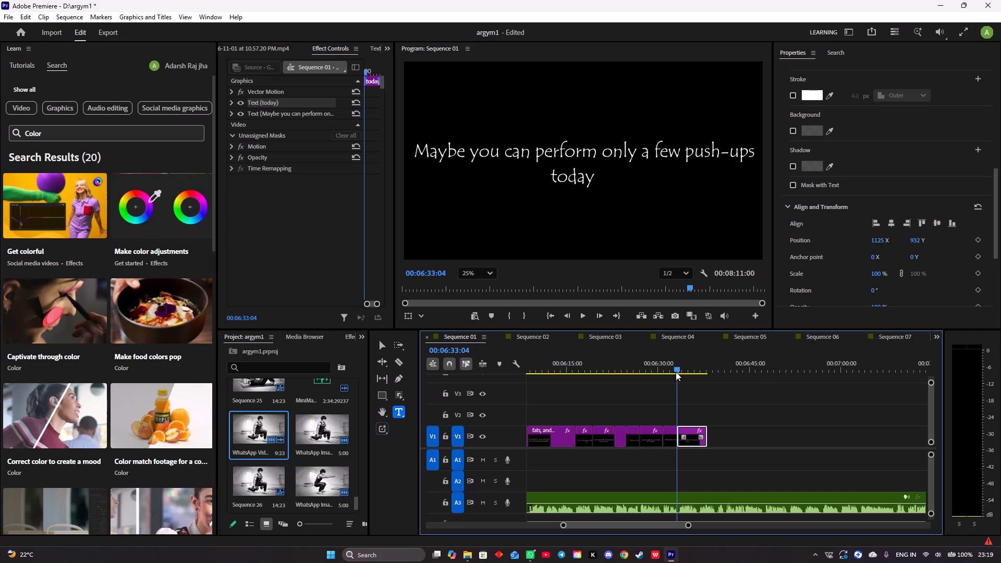
drag(676, 372, 668, 372)
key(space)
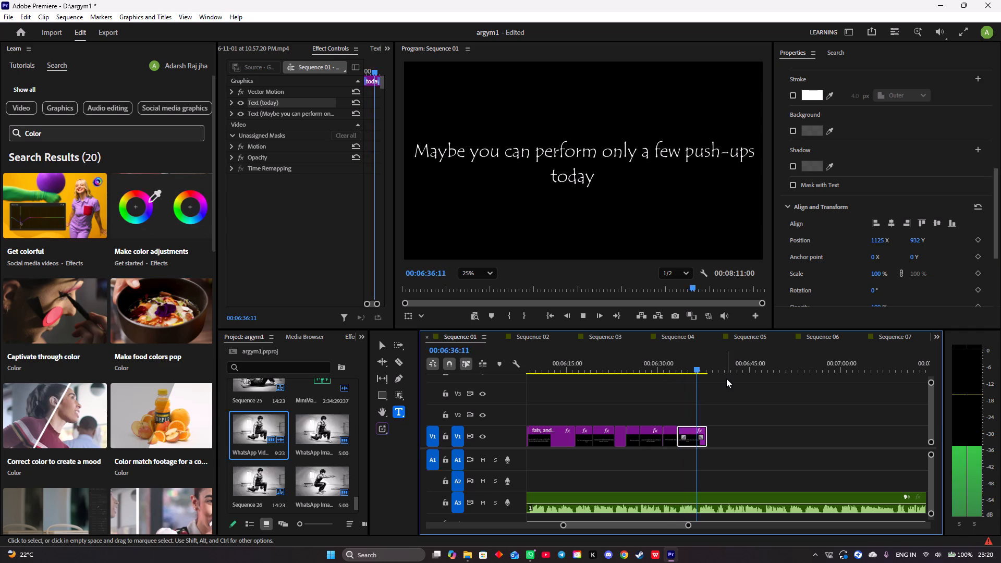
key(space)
drag(707, 427, 703, 428)
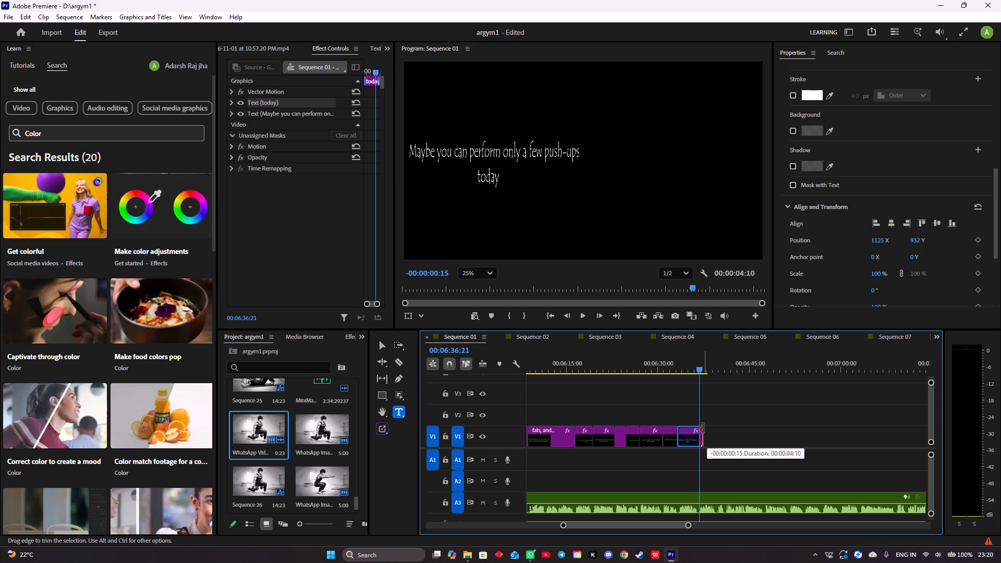
drag(703, 428, 699, 427)
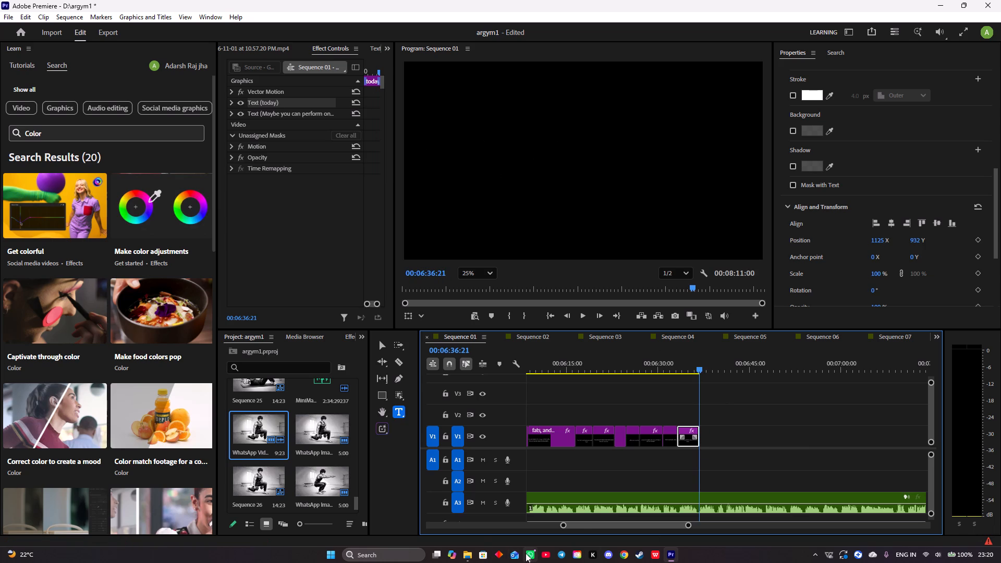
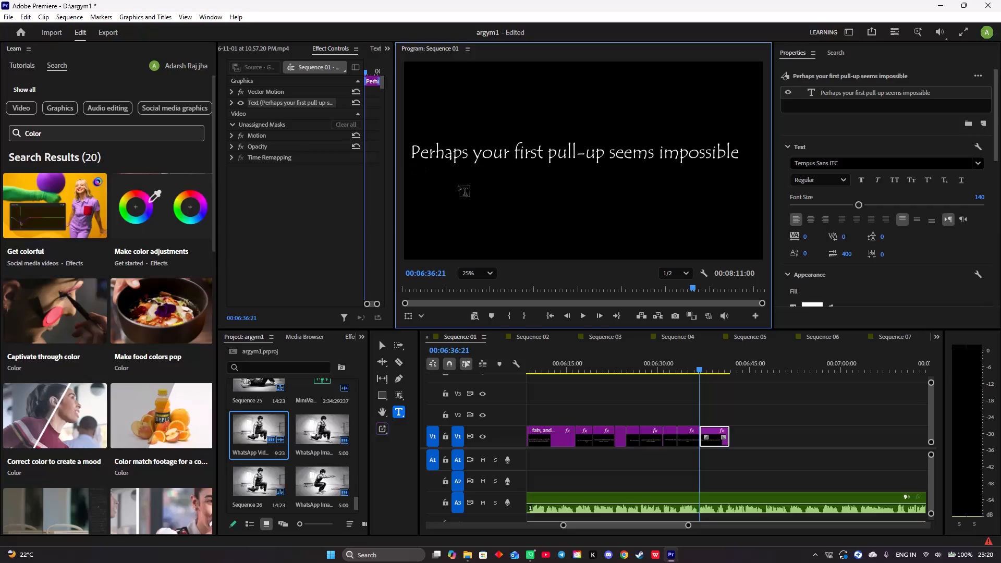
scroll(799, 215, down, 20)
scroll(799, 215, down, 5)
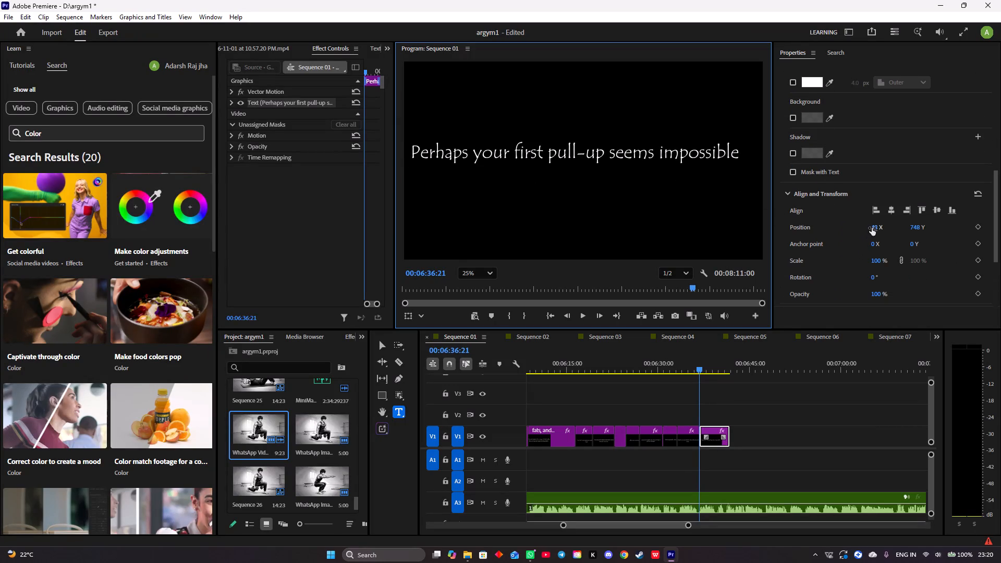
drag(872, 226, 909, 225)
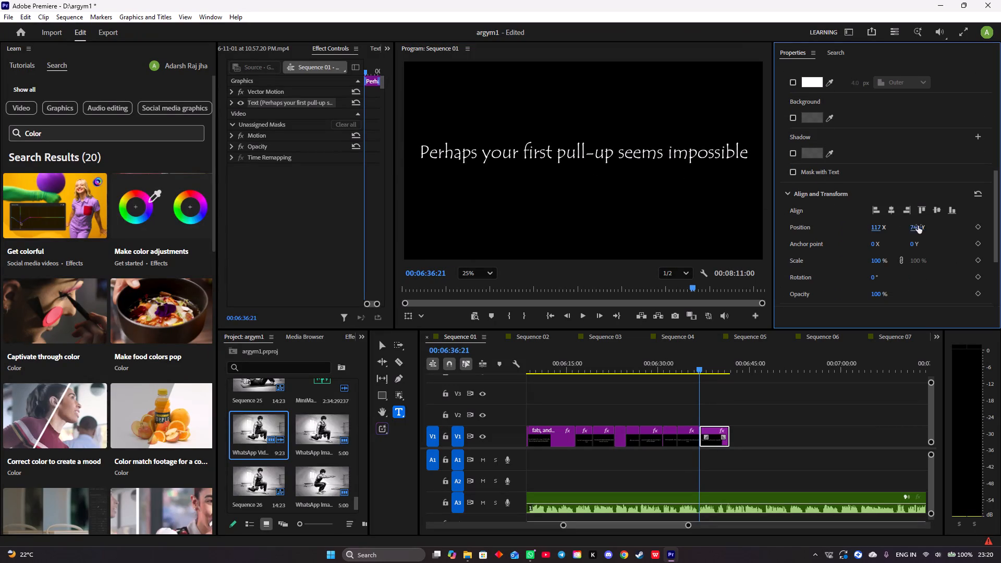
drag(915, 227, 956, 234)
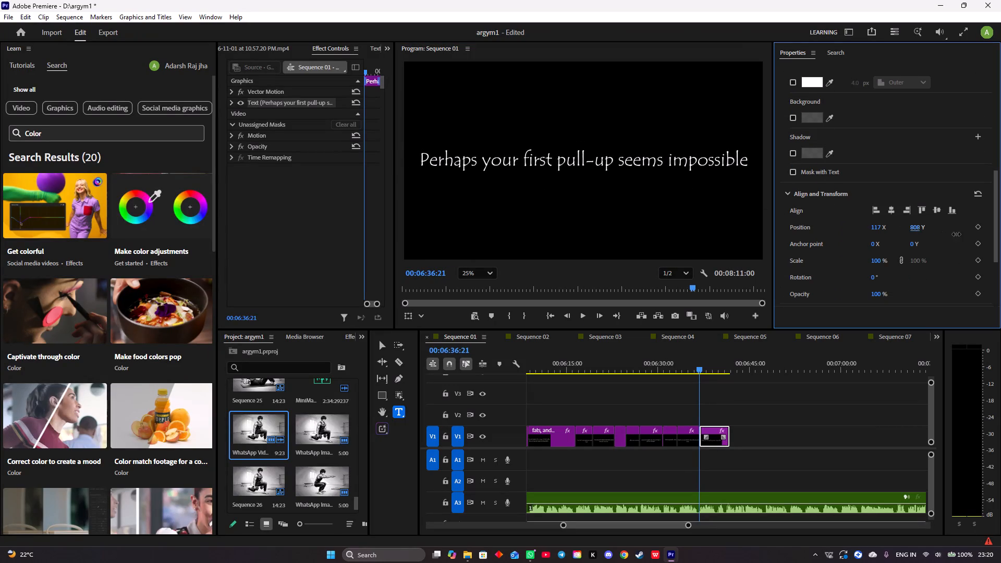